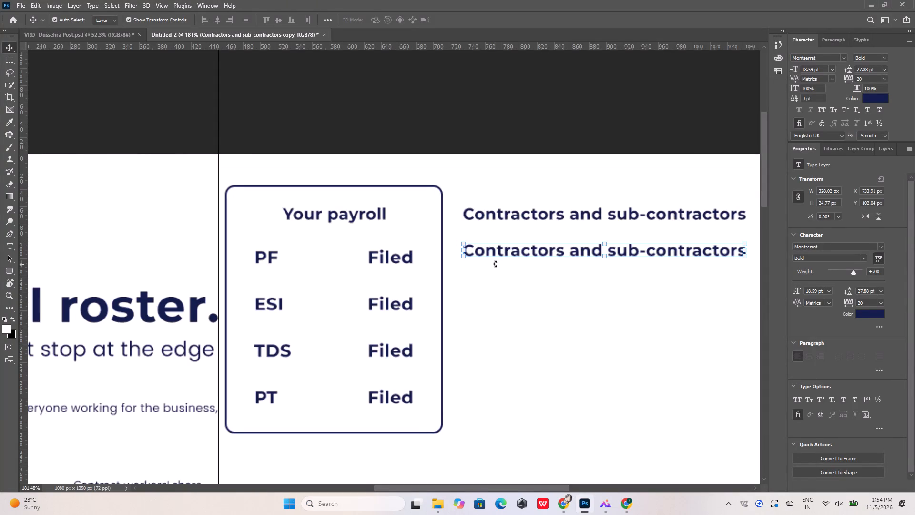
Replace the text of the duplicated line under the Contractors and sub-contractors heading with "Facilities".
double_click(503, 253)
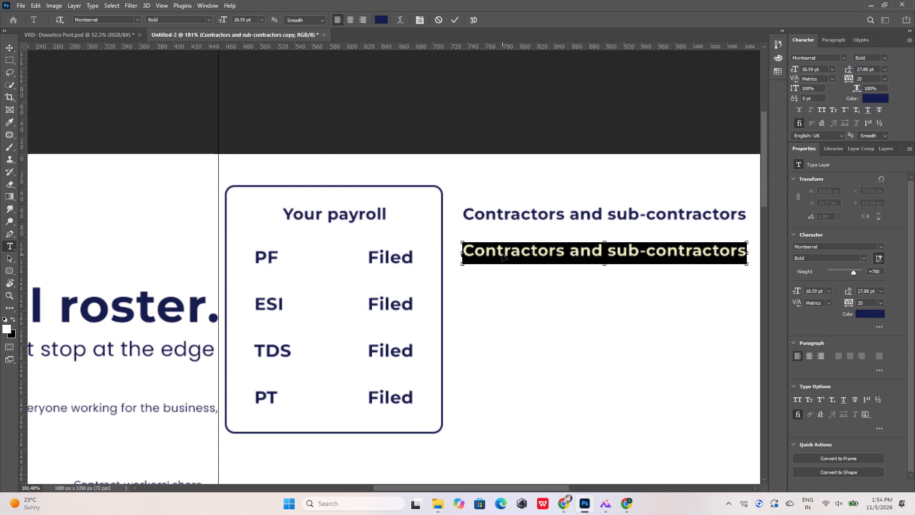
key("ctrl+v")
left_click(450, 18)
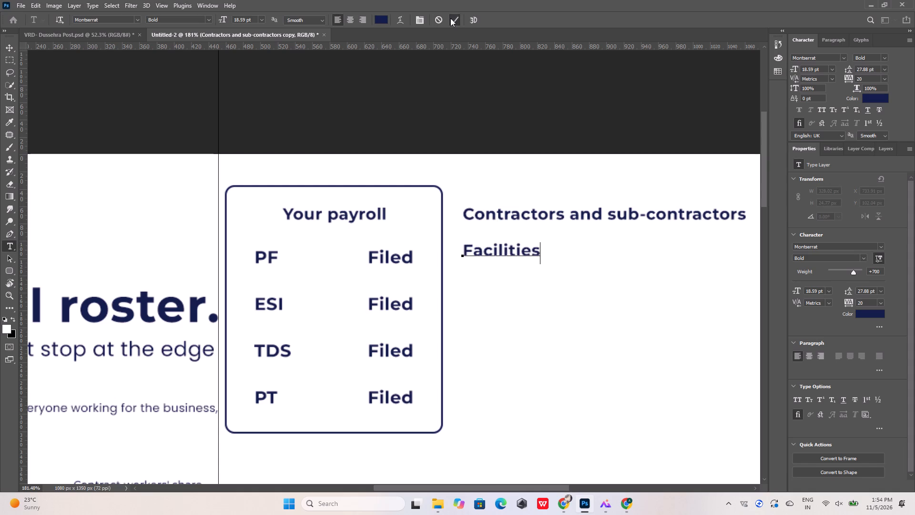
left_click(472, 89)
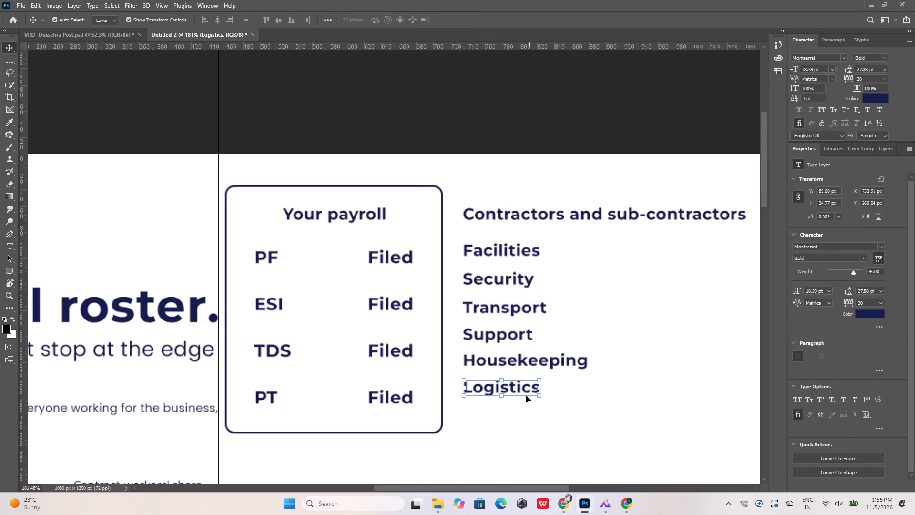
Duplicate the Logistics line just below itself and replace its text with "Collections" copied from the ChatGPT page in Chrome.
left_click_drag(519, 388, 519, 415, "alt")
left_click(519, 415)
left_click(519, 415)
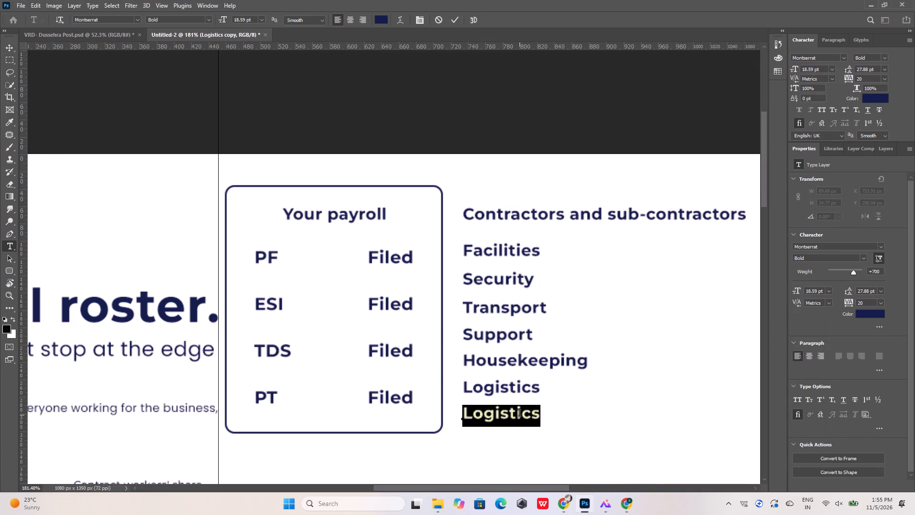
left_click(626, 501)
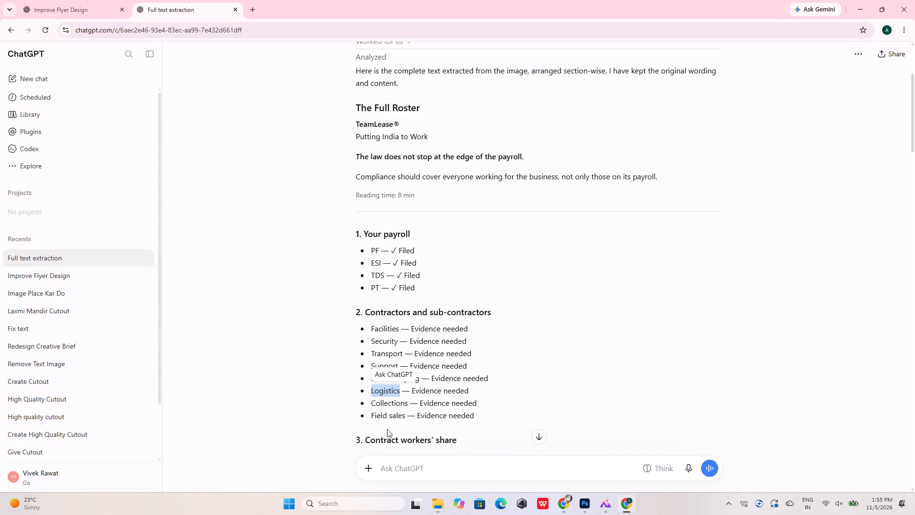
left_click_drag(408, 404, 367, 404)
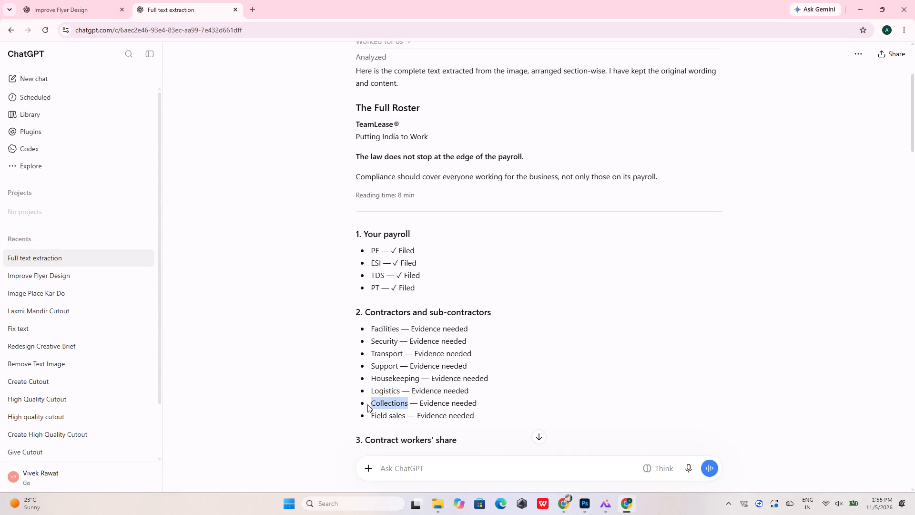
key("ctrl+c")
left_click(625, 501)
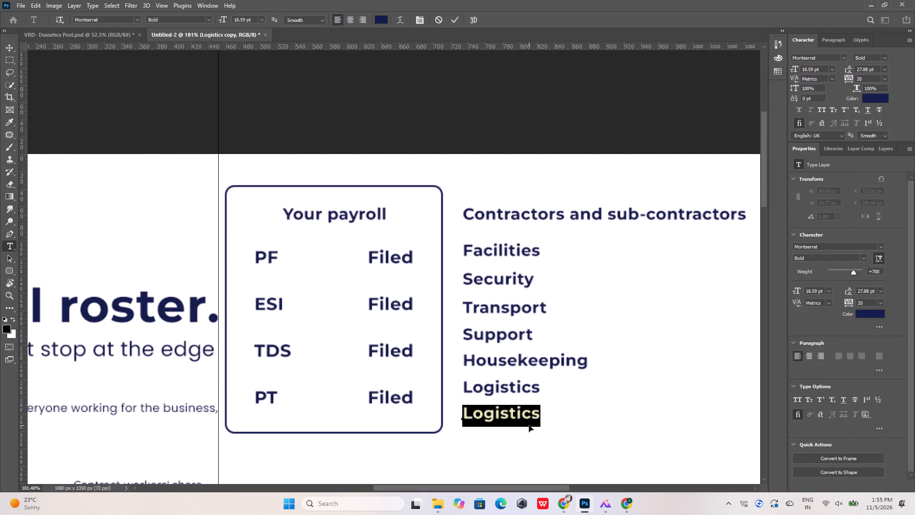
key("ctrl+v")
left_click(455, 16)
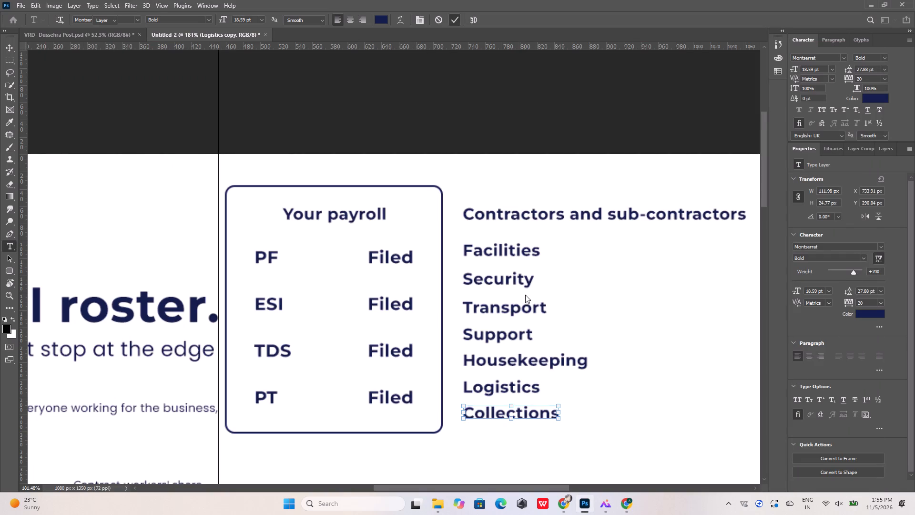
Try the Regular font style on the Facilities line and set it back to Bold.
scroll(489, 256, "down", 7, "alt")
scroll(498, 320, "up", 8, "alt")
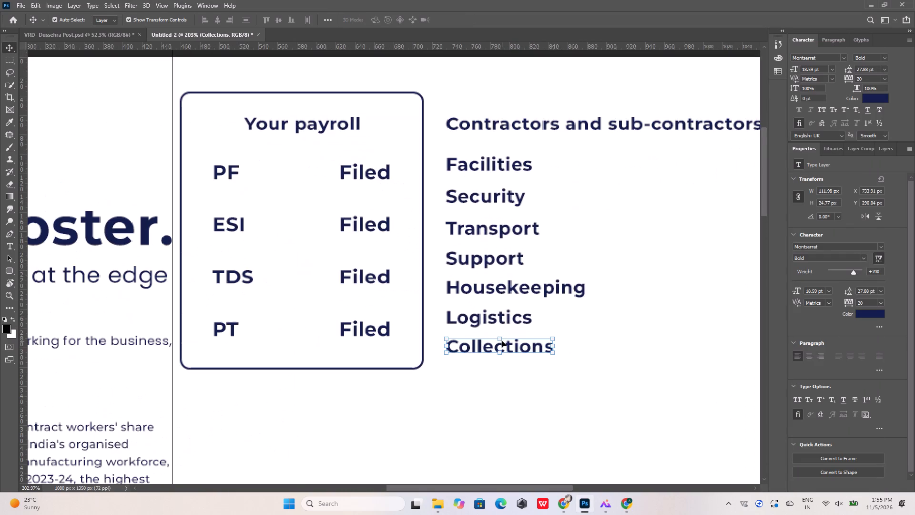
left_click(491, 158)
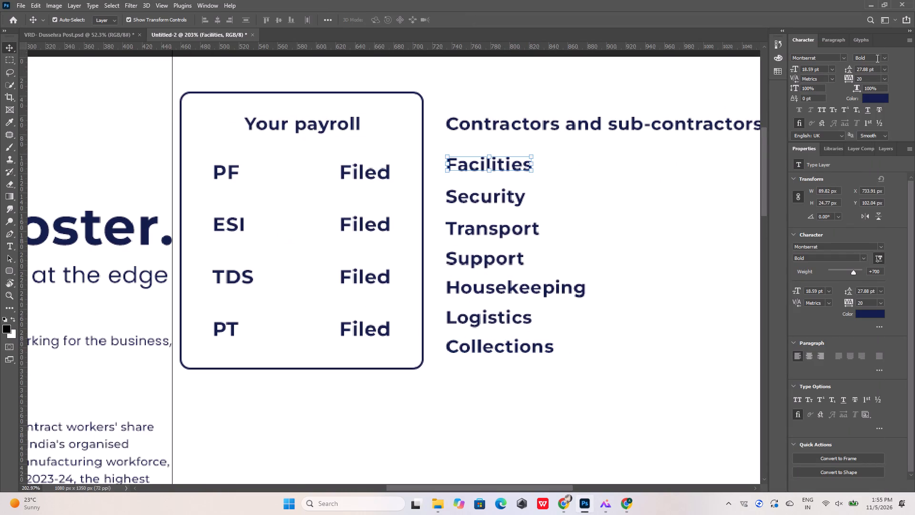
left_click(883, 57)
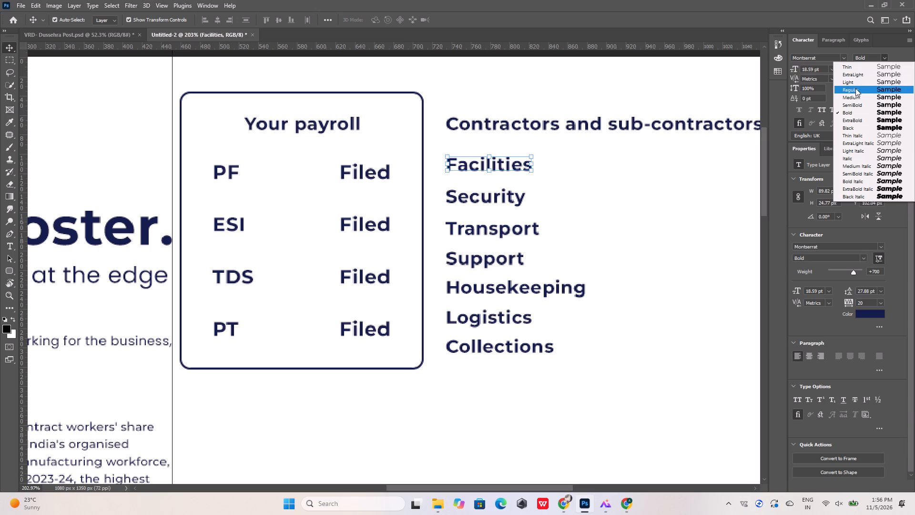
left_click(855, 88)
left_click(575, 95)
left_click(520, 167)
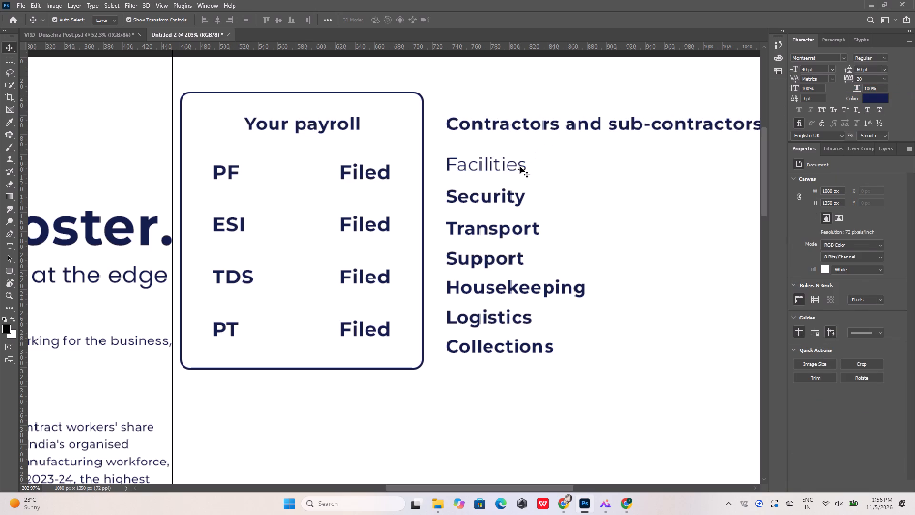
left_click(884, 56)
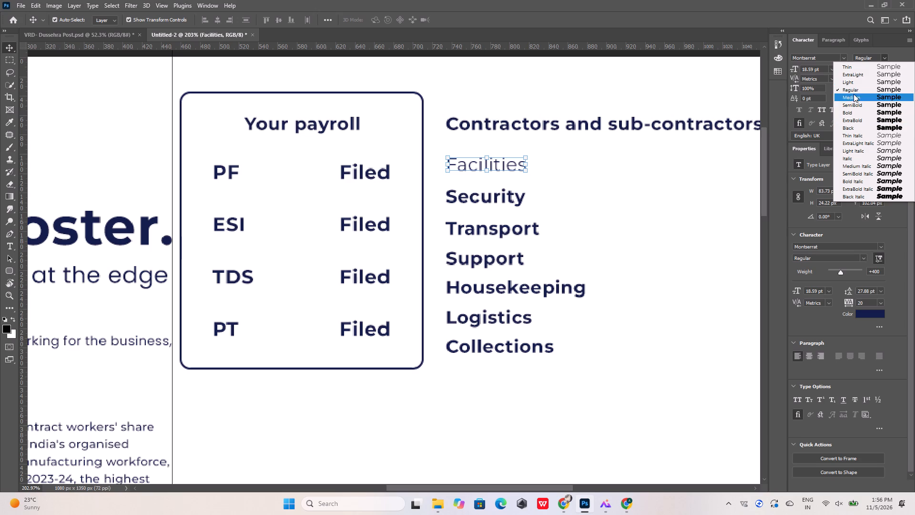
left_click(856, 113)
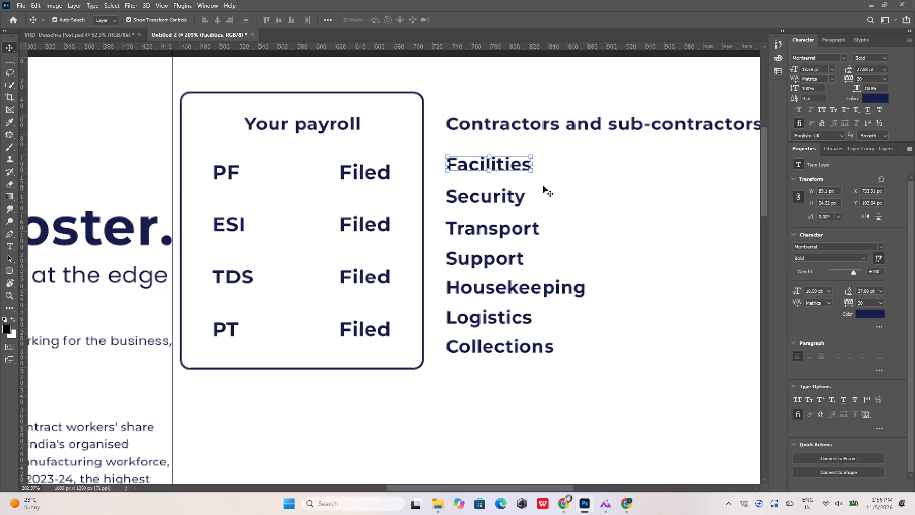
Set the font style of all seven lines from Facilities to Collections to Medium.
left_click(519, 196, "shift")
left_click(525, 231, "shift")
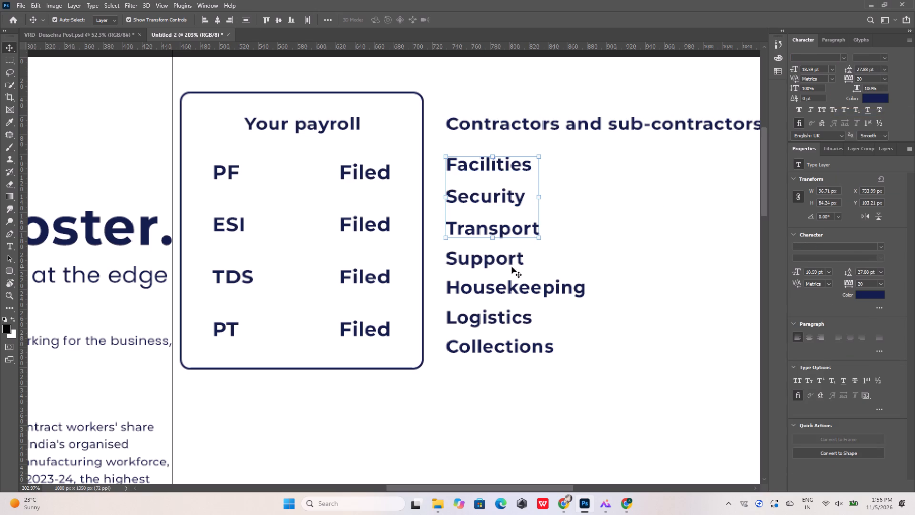
left_click(514, 258, "shift")
left_click(524, 287, "shift")
left_click(524, 317, "shift")
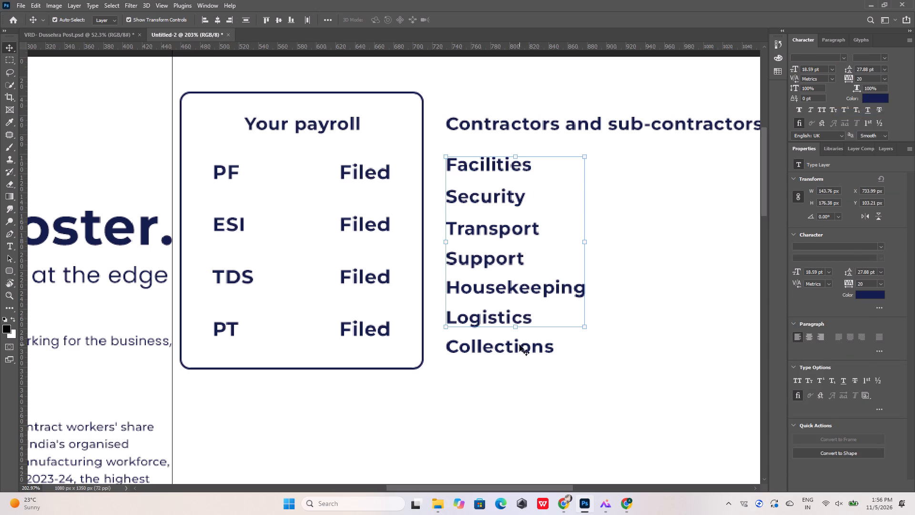
left_click(519, 349, "shift")
left_click(884, 57)
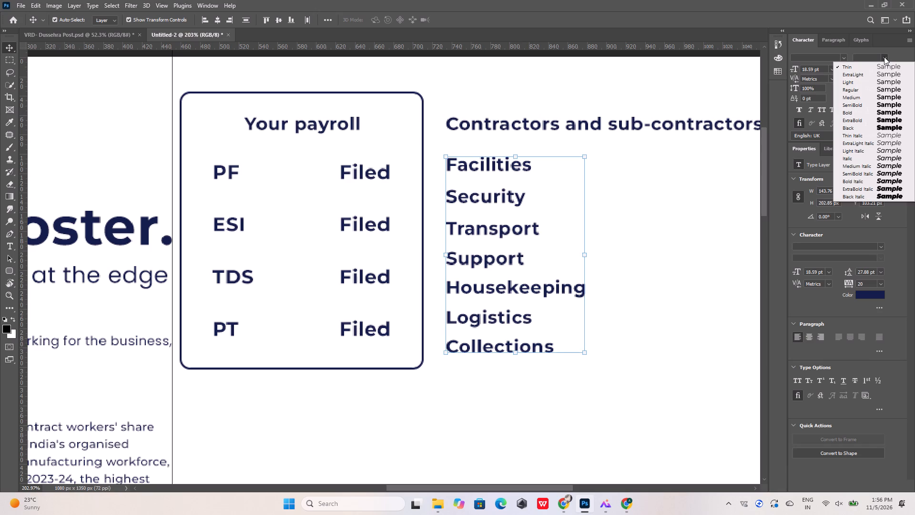
left_click(868, 98)
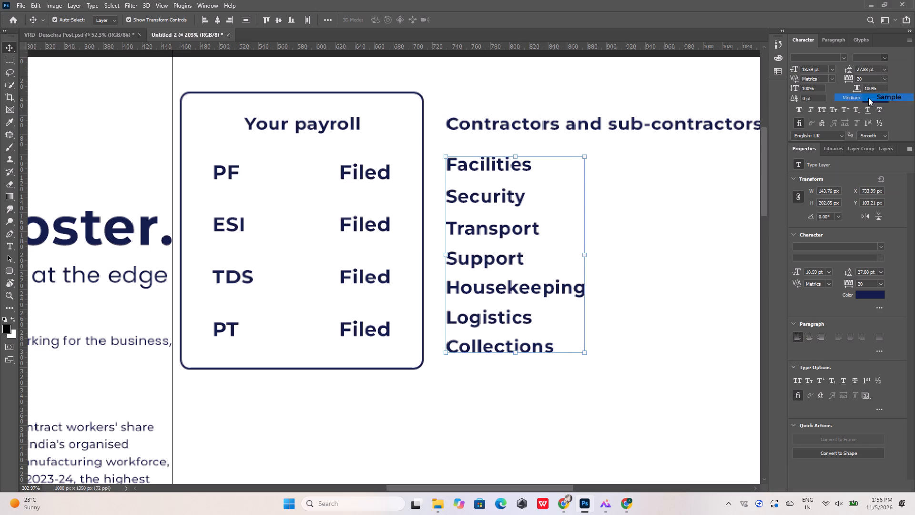
left_click(573, 90)
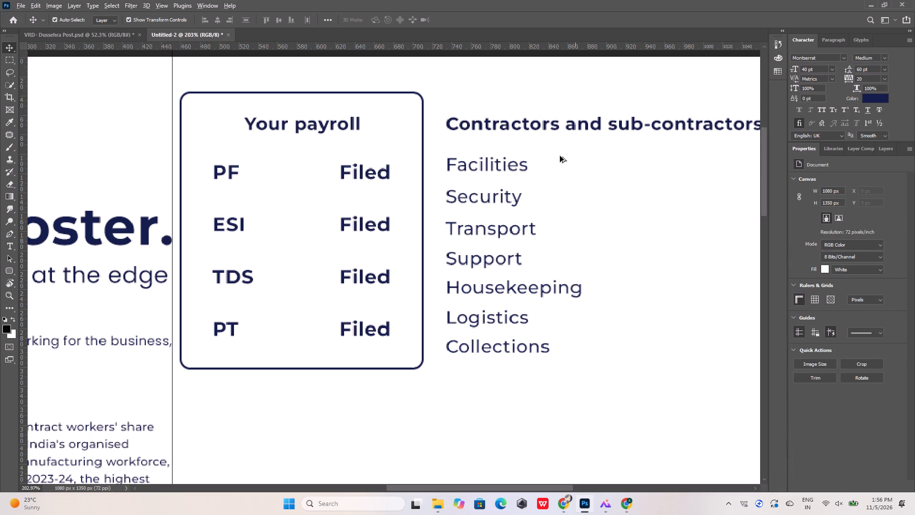
Copy "Field sales" from the contractors list on the ChatGPT page in Chrome and return to Photoshop.
scroll(510, 275, "down", 7, "alt")
left_click(625, 500)
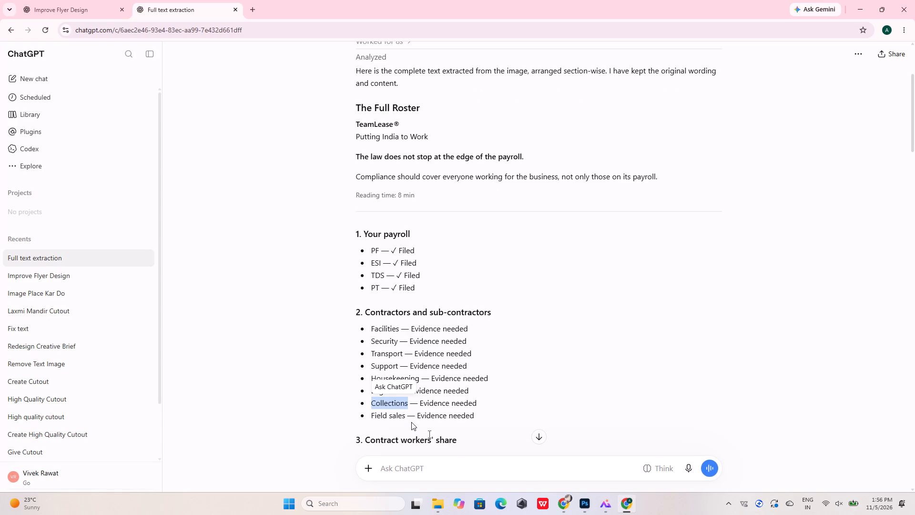
left_click_drag(407, 418, 369, 419)
key("ctrl+c")
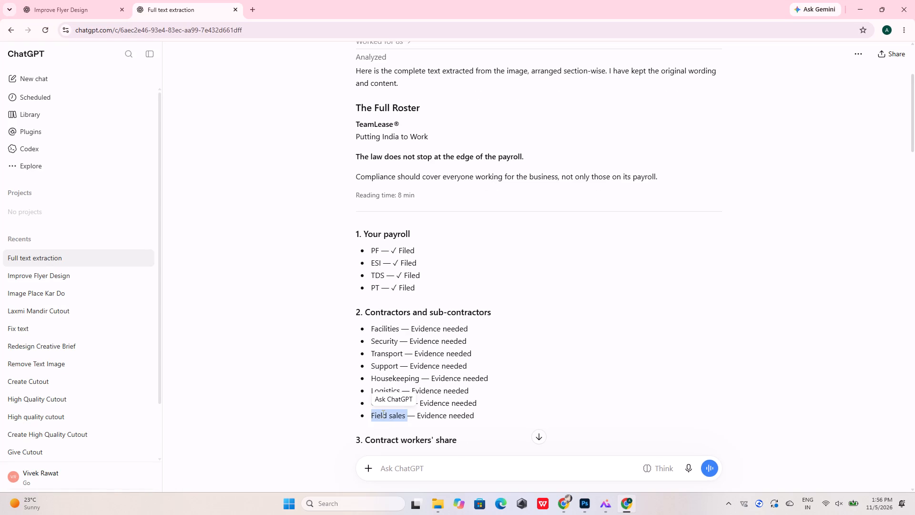
left_click(615, 502)
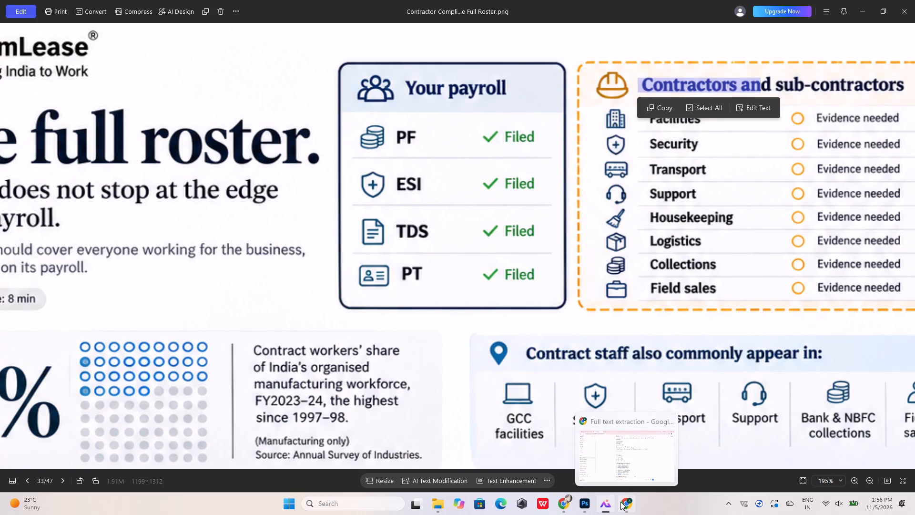
left_click(622, 502)
left_click(622, 502)
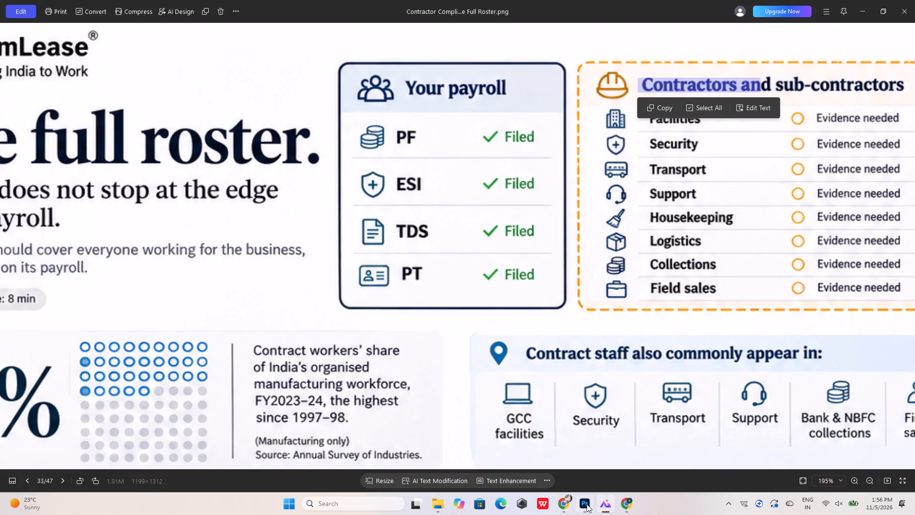
left_click(587, 504)
Duplicate the Collections line just below itself and replace its text with the copied "Field sales".
scroll(508, 323, "up", 4, "alt")
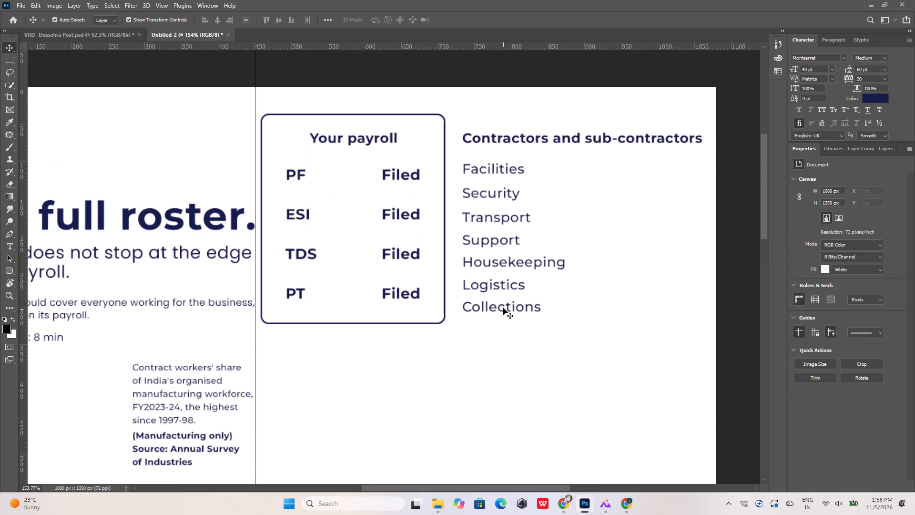
left_click(503, 308)
left_click_drag(503, 308, 503, 334, "alt")
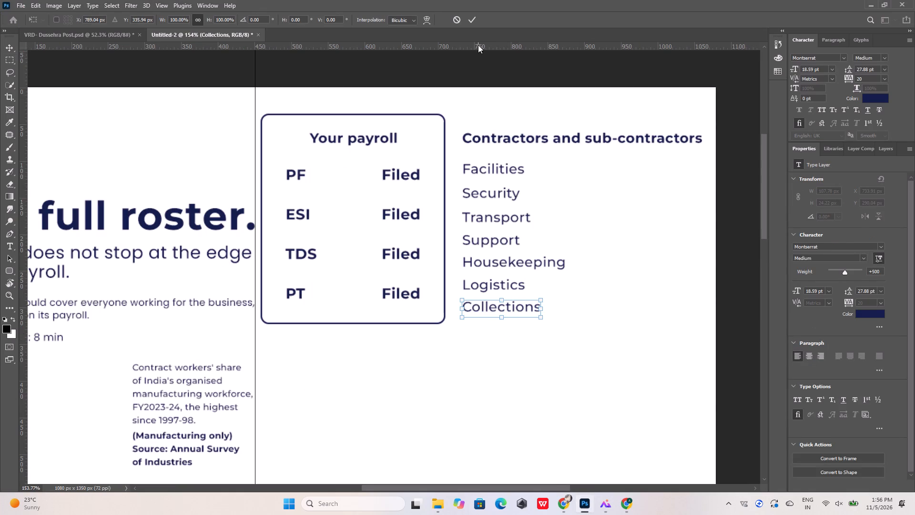
left_click(476, 21)
left_click_drag(514, 305, 514, 311, "alt")
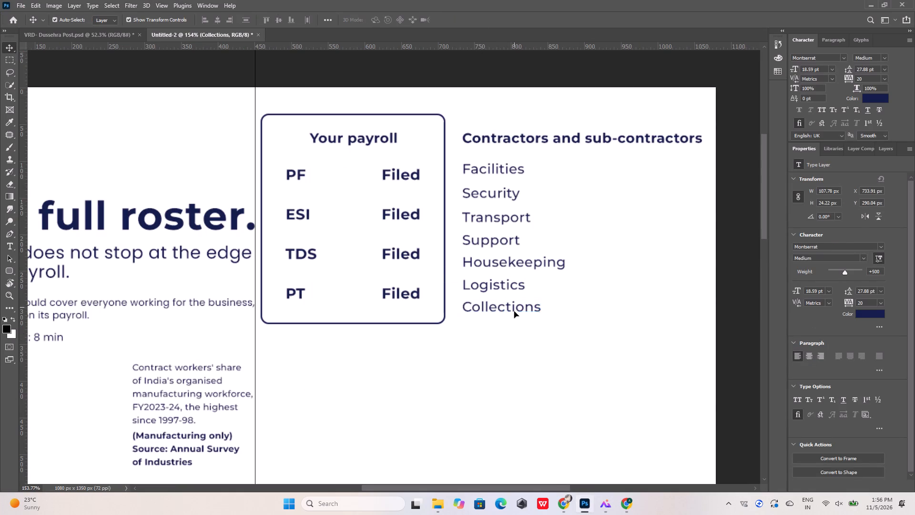
left_click_drag(514, 311, 512, 328, "alt")
double_click(512, 328)
key("ctrl+v")
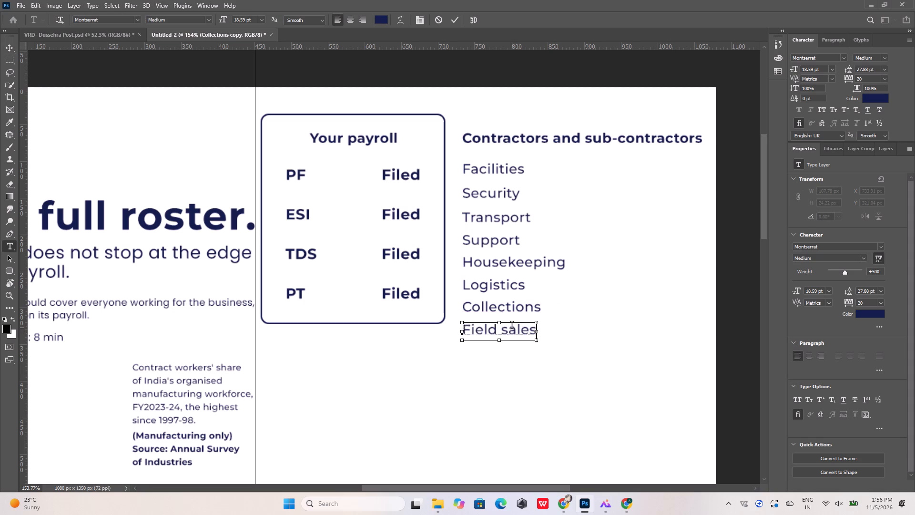
left_click(449, 18)
left_click(561, 185)
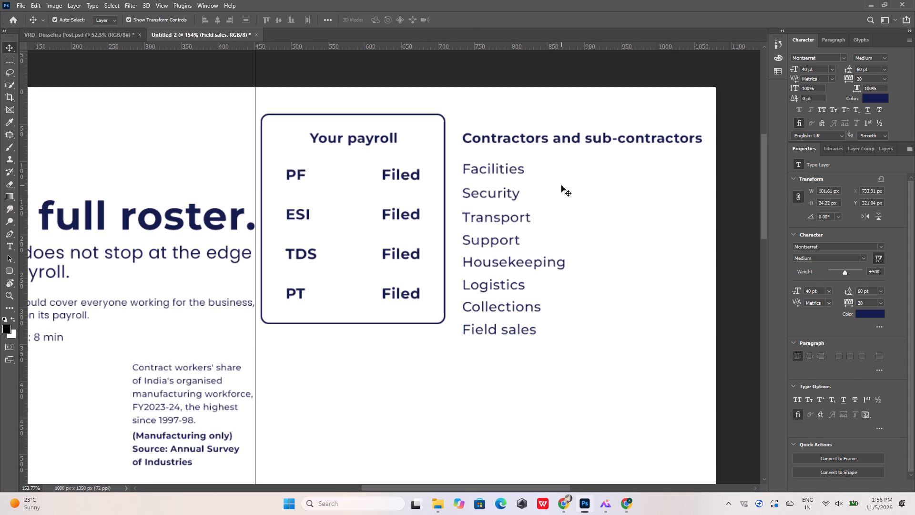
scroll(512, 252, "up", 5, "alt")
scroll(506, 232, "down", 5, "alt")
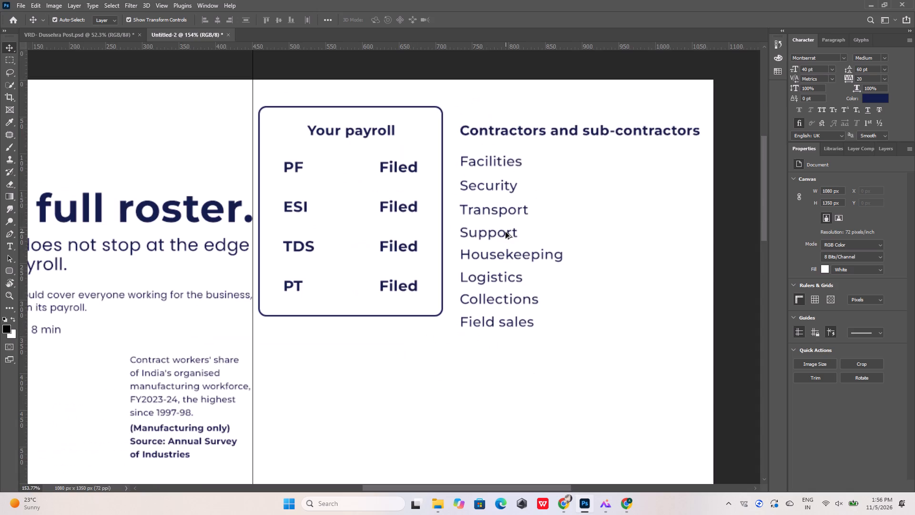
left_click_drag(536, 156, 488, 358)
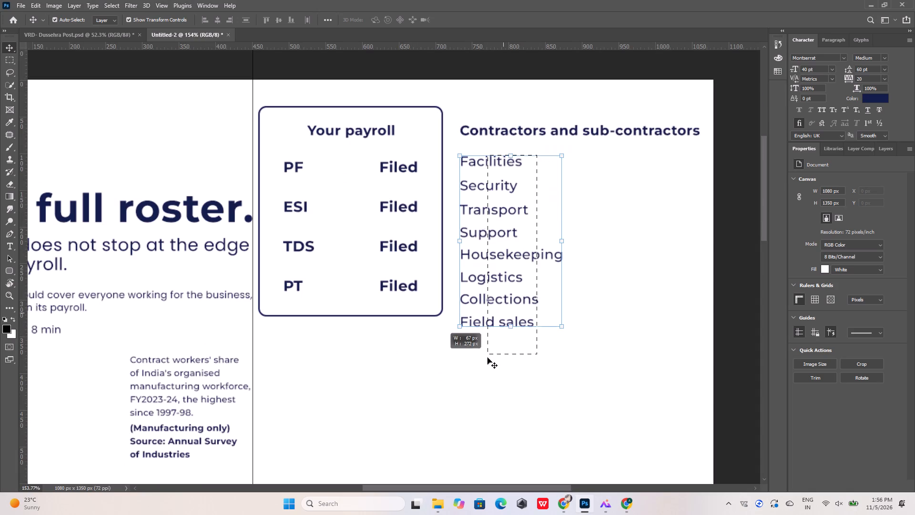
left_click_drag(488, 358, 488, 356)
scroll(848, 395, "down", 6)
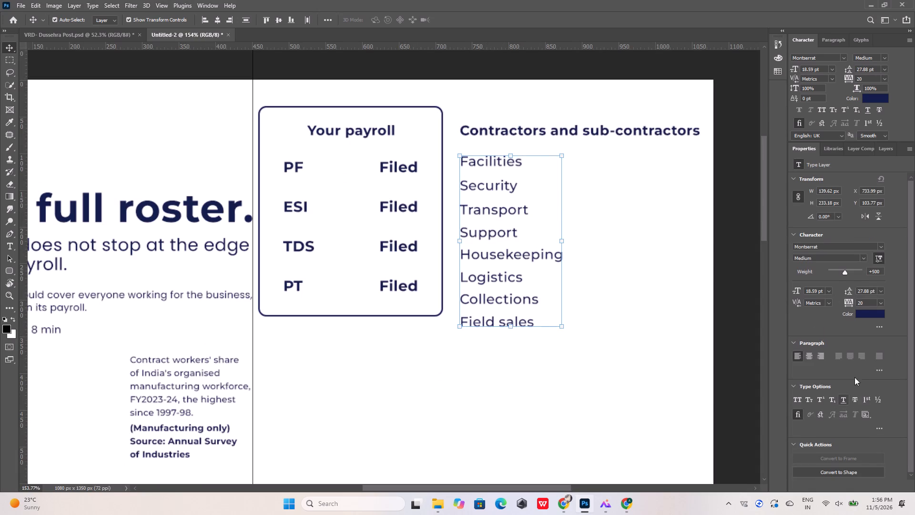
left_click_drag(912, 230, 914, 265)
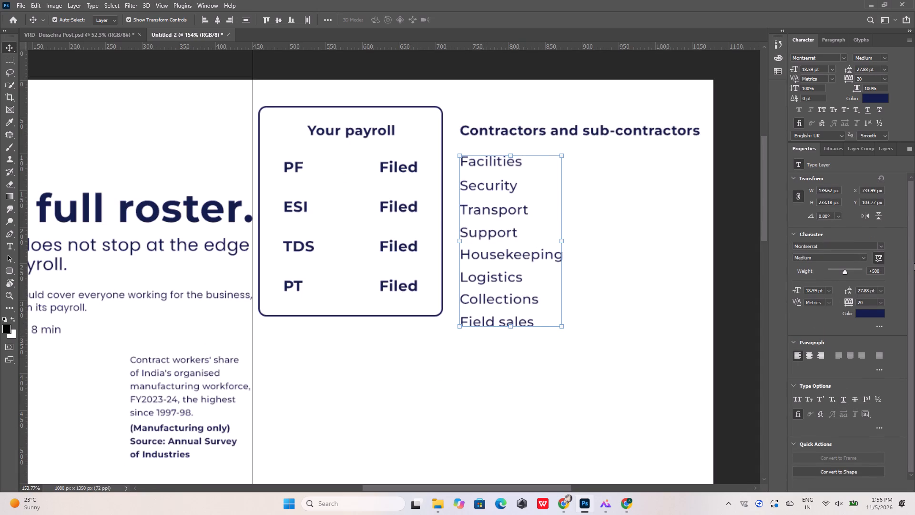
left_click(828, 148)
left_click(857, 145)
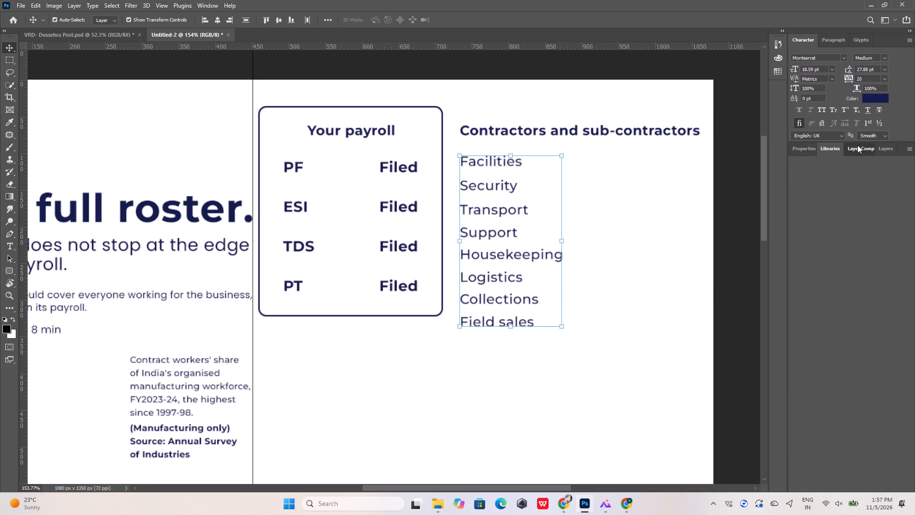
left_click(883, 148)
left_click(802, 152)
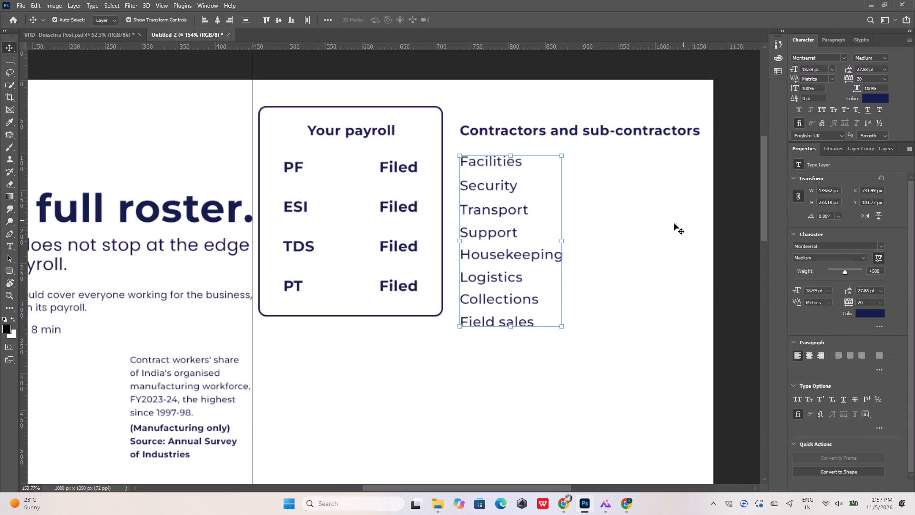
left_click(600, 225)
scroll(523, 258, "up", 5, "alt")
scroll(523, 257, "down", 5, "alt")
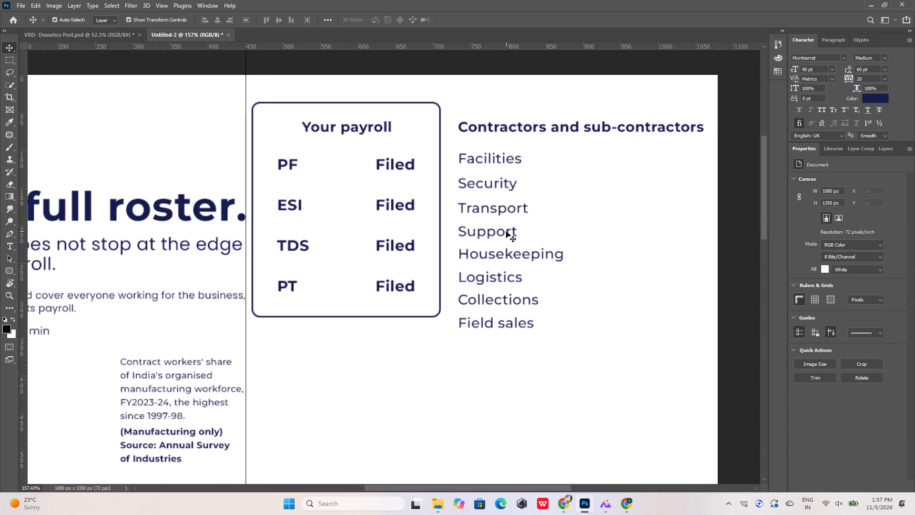
Check the contractors section in the Full Roster reference image in WPS and return to Photoshop.
left_click(628, 501)
left_click(628, 501)
left_click(564, 505)
left_click(564, 505)
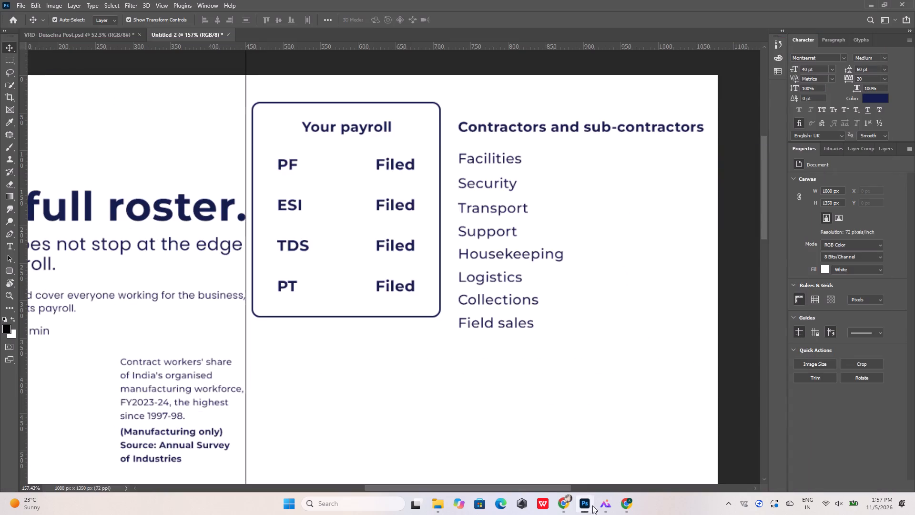
left_click(599, 505)
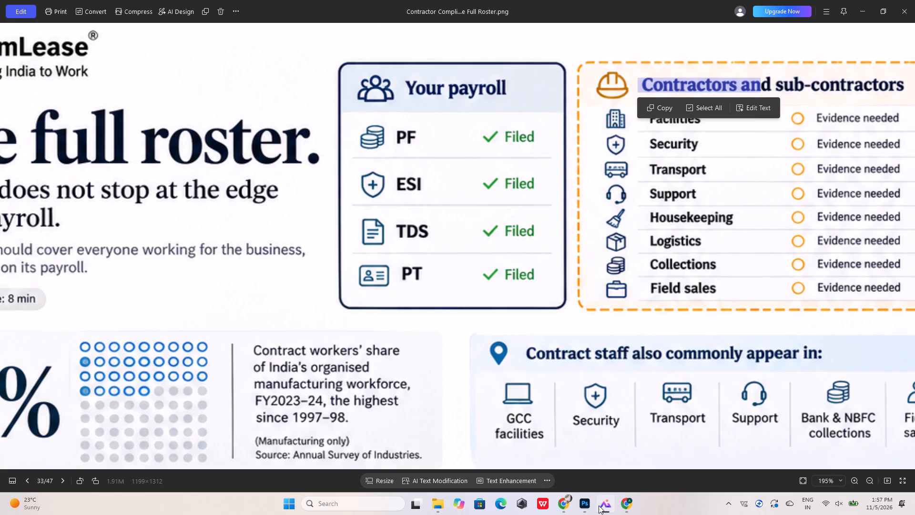
left_click(599, 505)
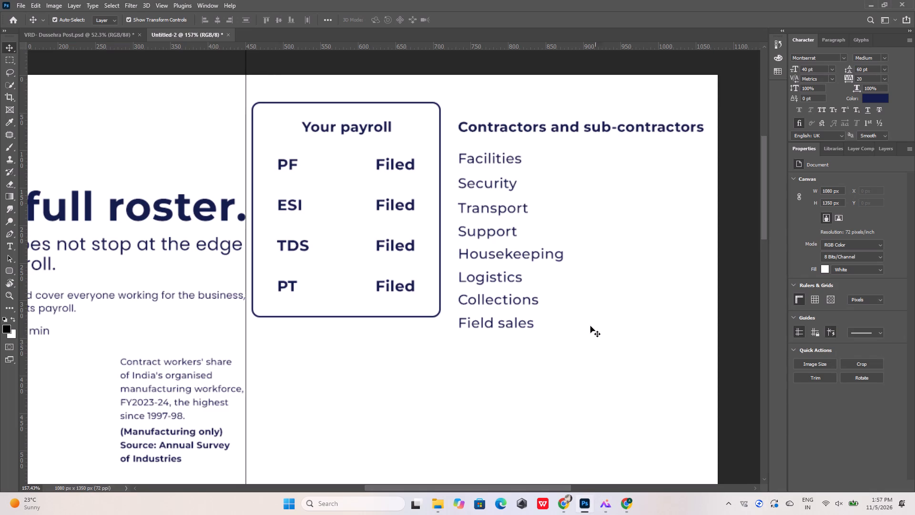
Scale the eight lines from Facilities to Field sales down together proportionally to about 83.5%.
left_click_drag(467, 144, 505, 304)
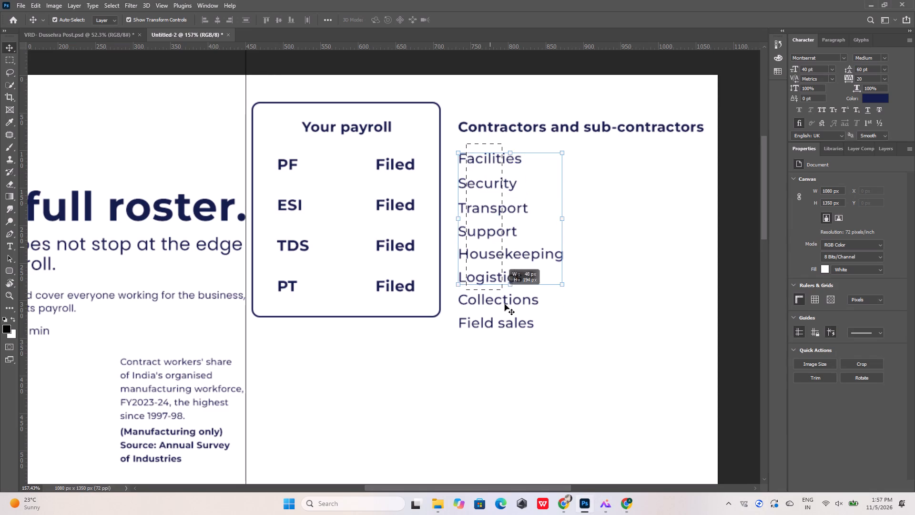
left_click_drag(505, 304, 513, 338)
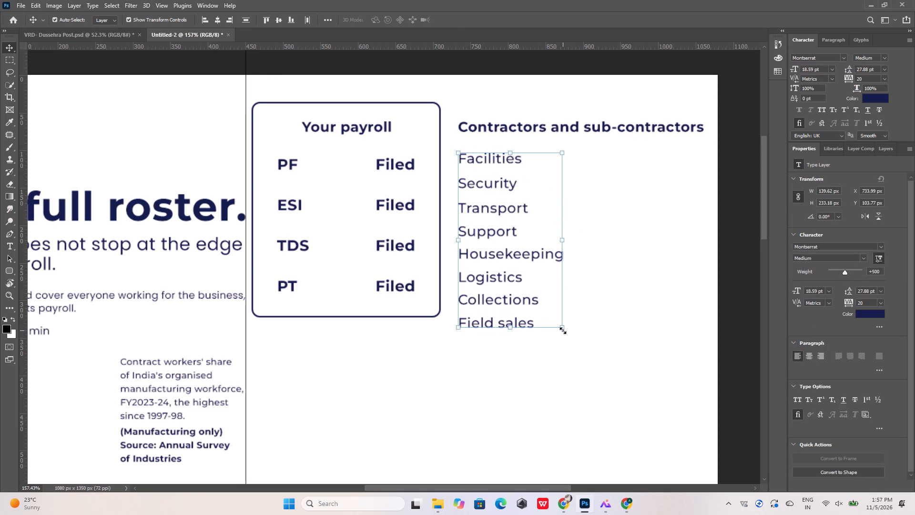
left_click_drag(563, 330, 548, 310)
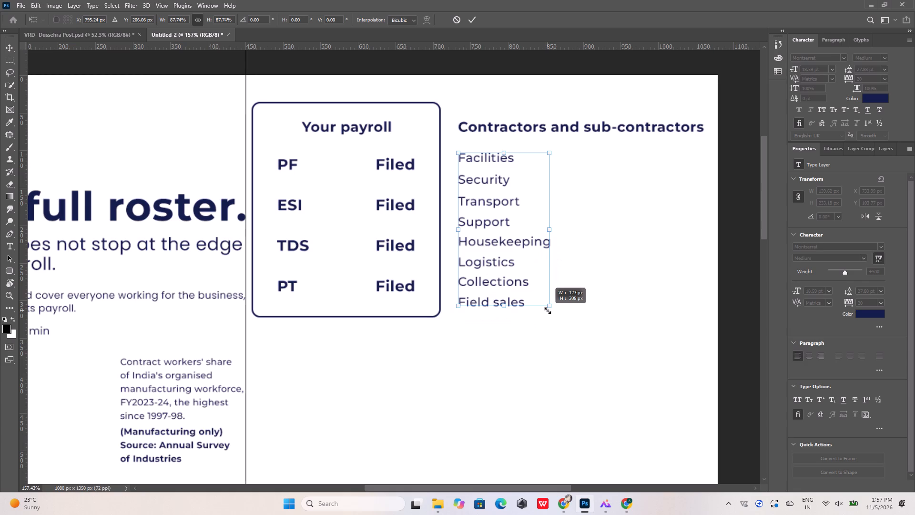
left_click_drag(548, 310, 543, 308)
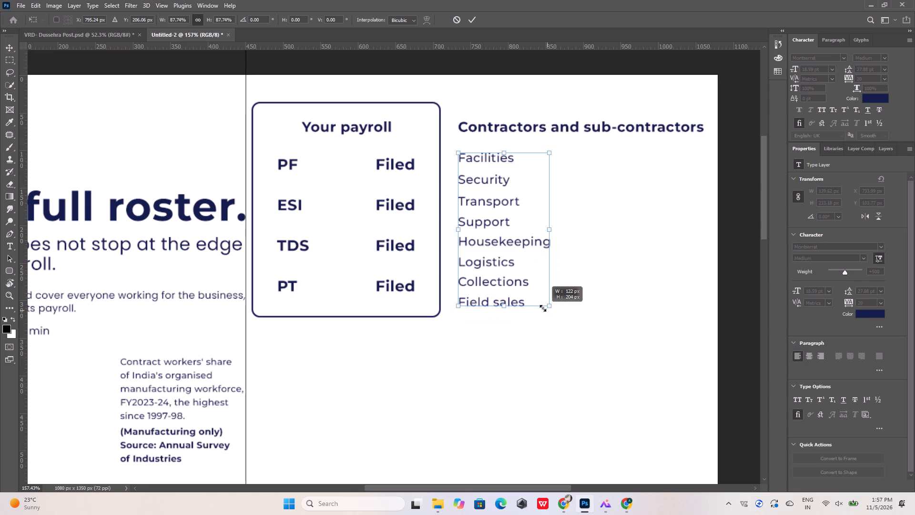
left_click_drag(543, 308, 539, 305)
left_click(470, 21)
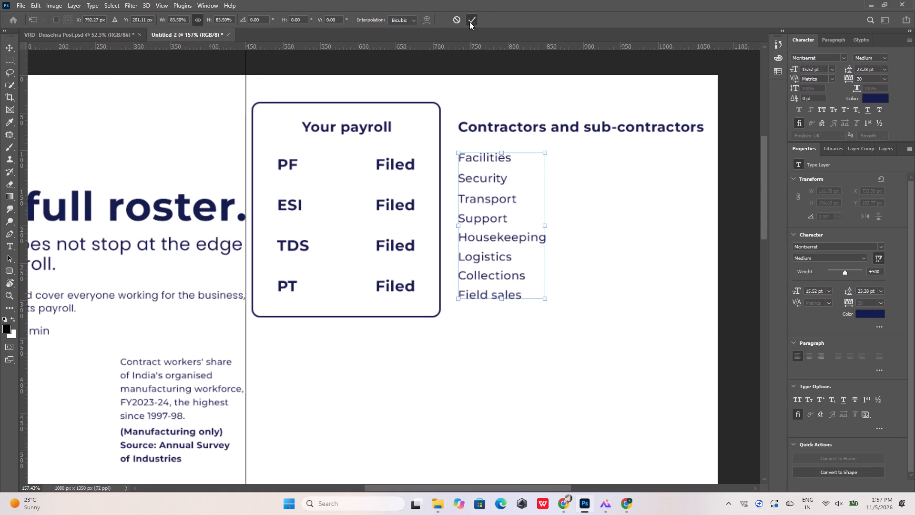
left_click(496, 93)
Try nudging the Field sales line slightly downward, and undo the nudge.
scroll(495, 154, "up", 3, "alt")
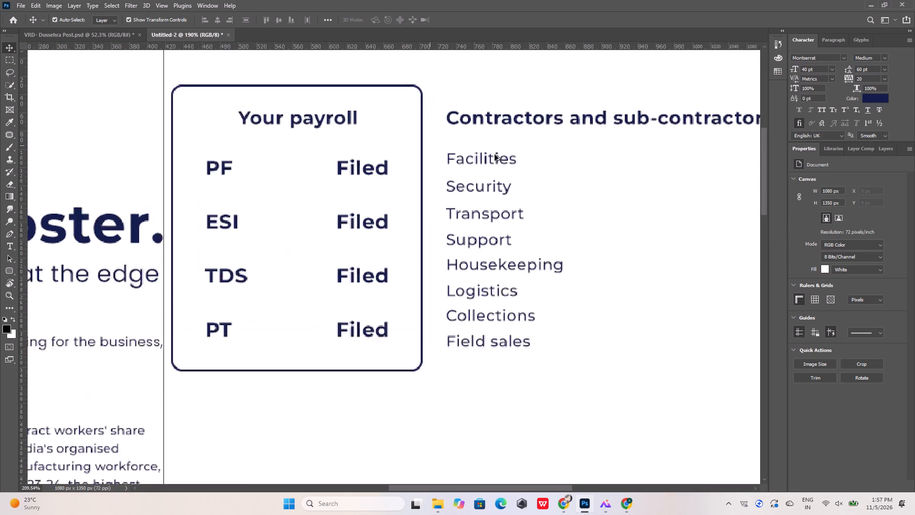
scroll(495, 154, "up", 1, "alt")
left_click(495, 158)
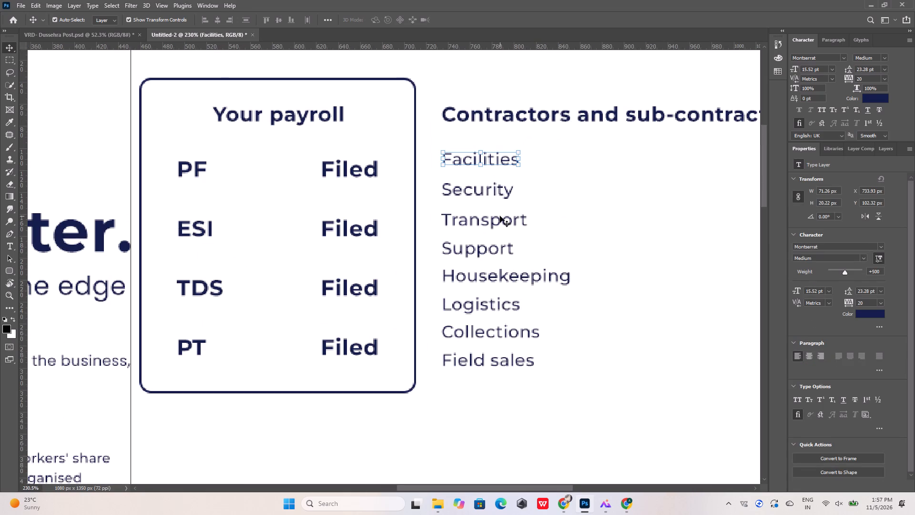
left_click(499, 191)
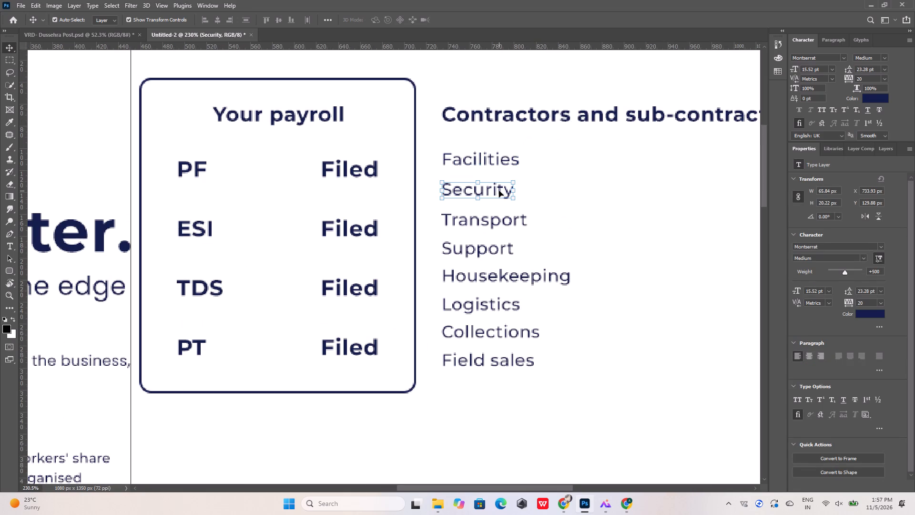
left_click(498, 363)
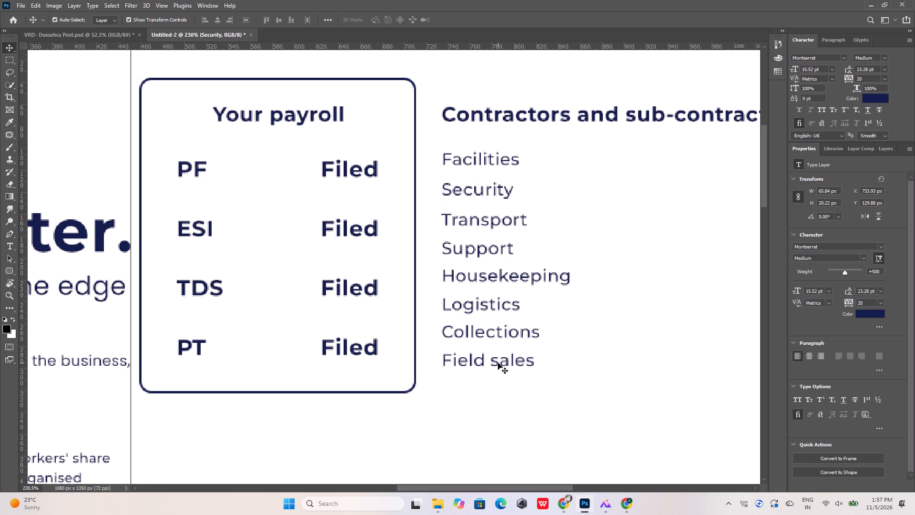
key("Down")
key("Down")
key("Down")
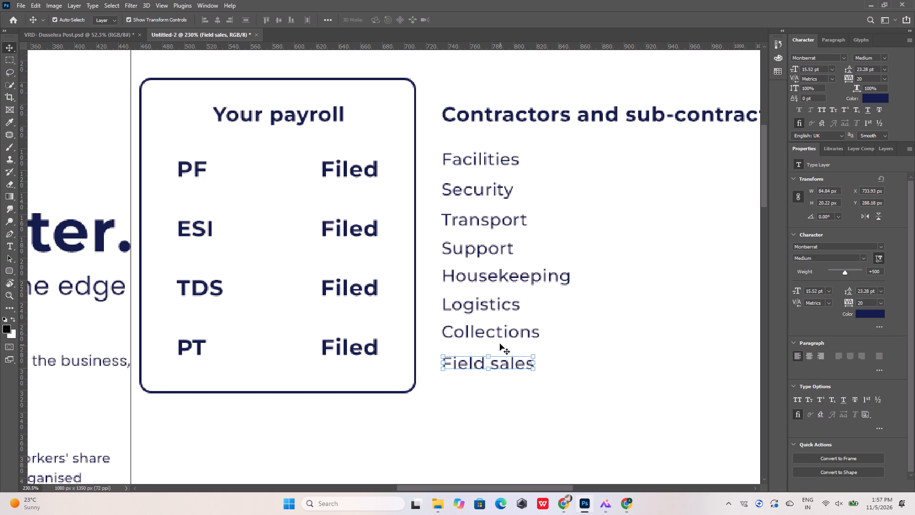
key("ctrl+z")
Even out the spacing from Support to Field sales by moving each successively smaller group of lower lines down 1 px.
left_click_drag(571, 394, 442, 245)
key("Down")
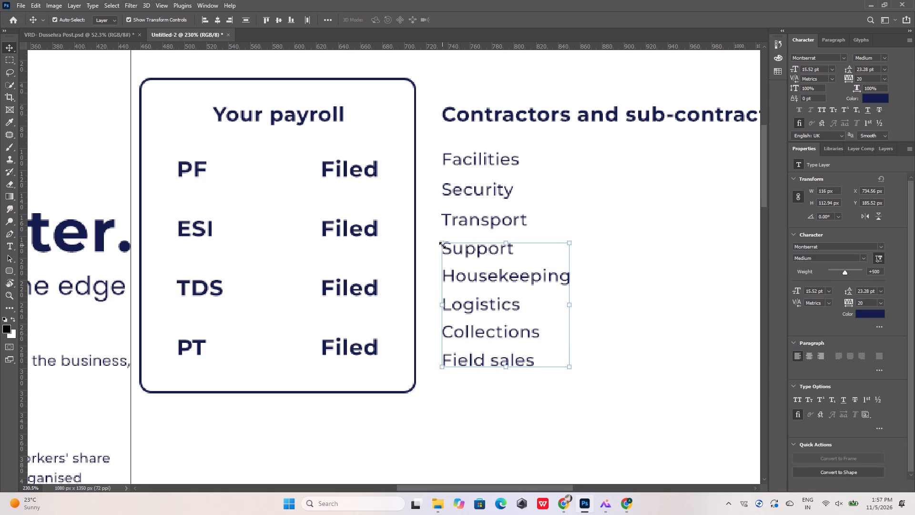
left_click(613, 240)
left_click_drag(604, 388, 452, 271)
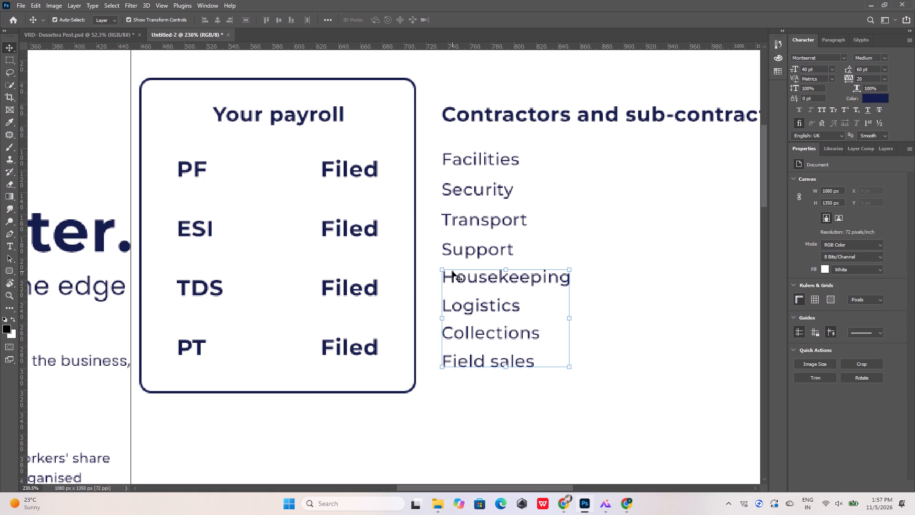
key("Down")
left_click(620, 375)
left_click_drag(596, 407, 458, 307)
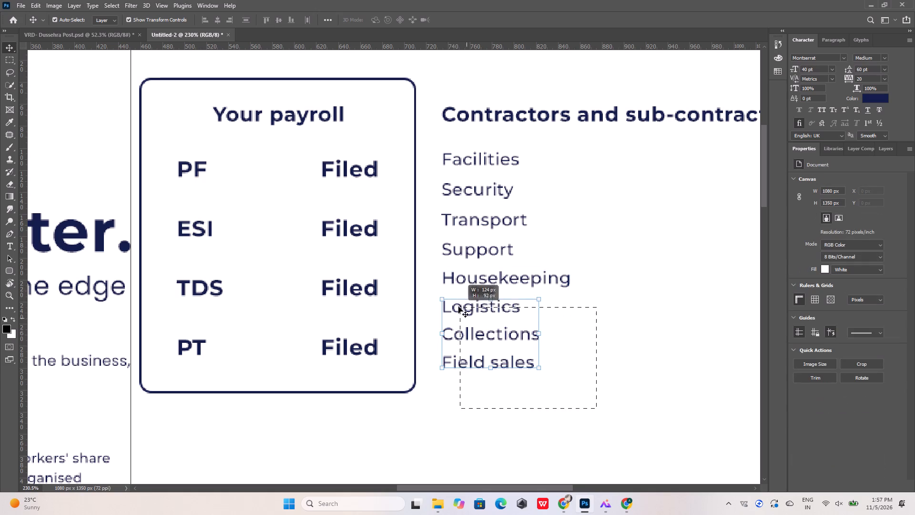
left_click_drag(458, 307, 450, 302)
key("Down")
left_click_drag(567, 415, 452, 330)
key("Down")
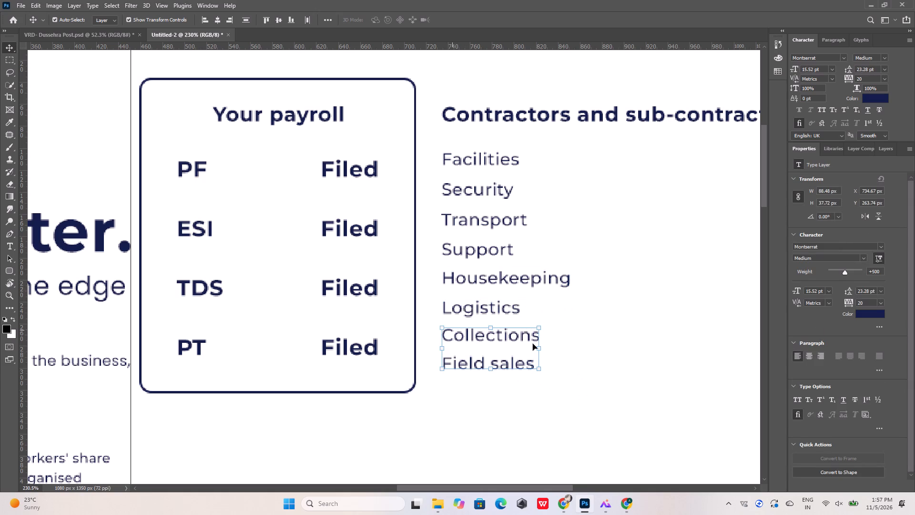
left_click_drag(567, 415, 449, 361)
key("Down")
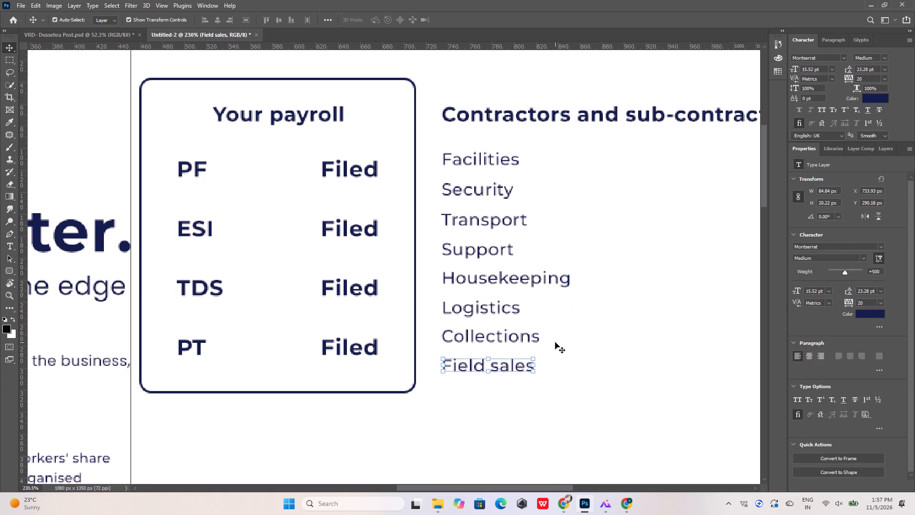
left_click(577, 343)
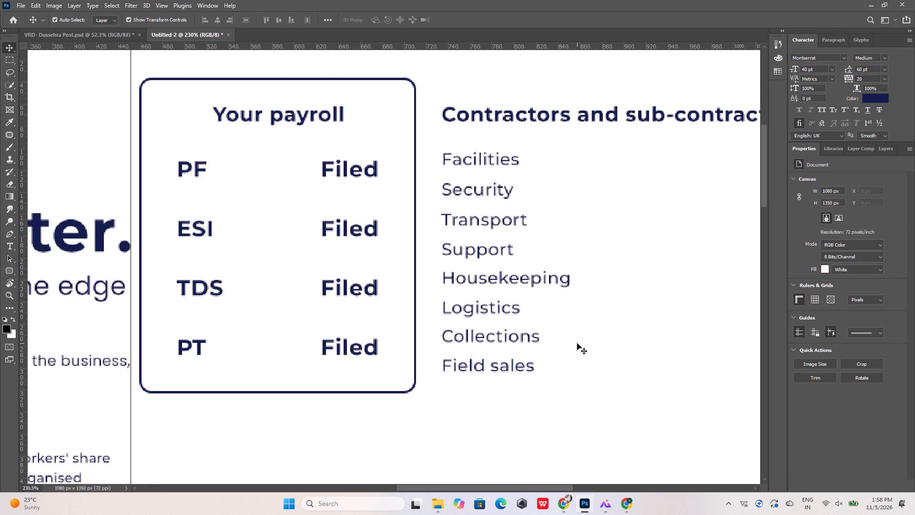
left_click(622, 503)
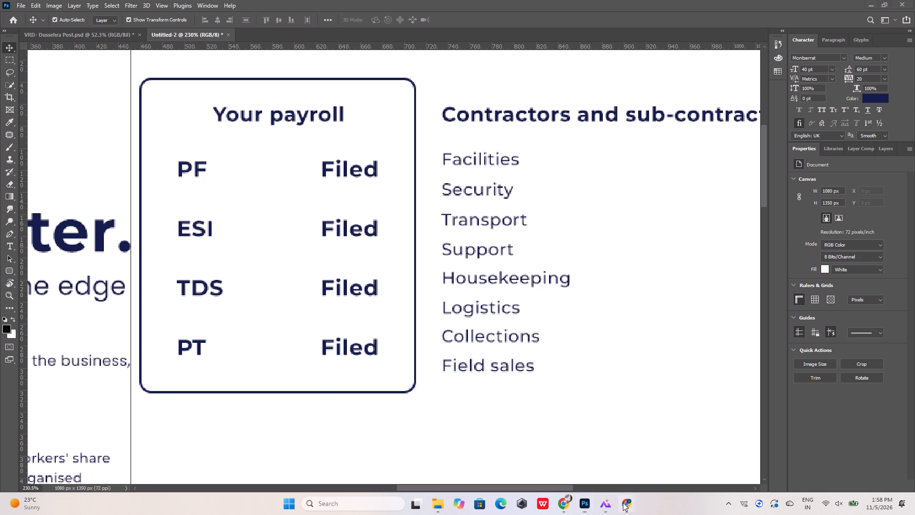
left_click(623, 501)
Set the font style of all eight lines from Facilities to Field sales to Bold.
left_click_drag(562, 147, 497, 401)
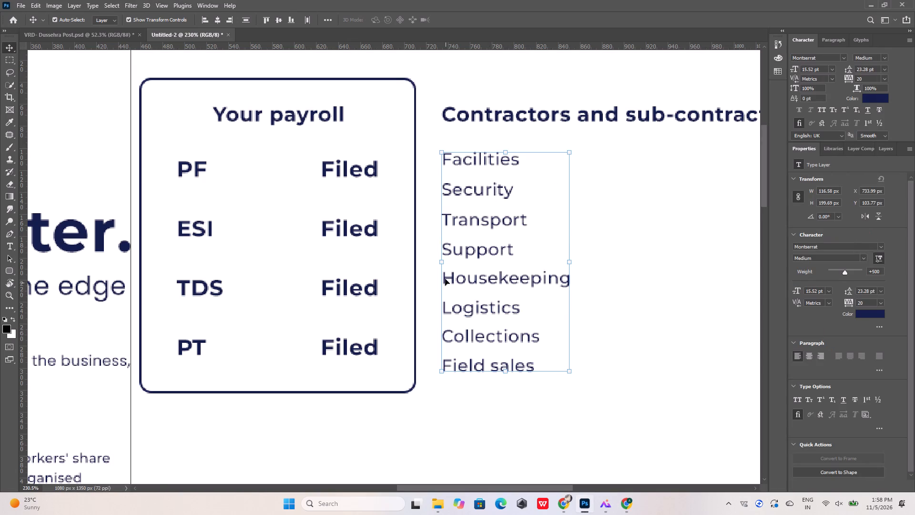
scroll(437, 232, "down", 4, "alt")
left_click(884, 60)
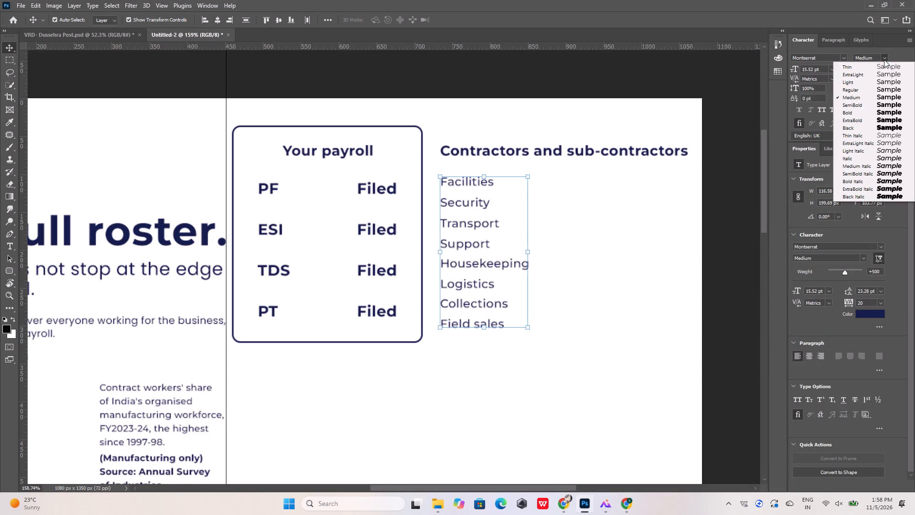
left_click(854, 112)
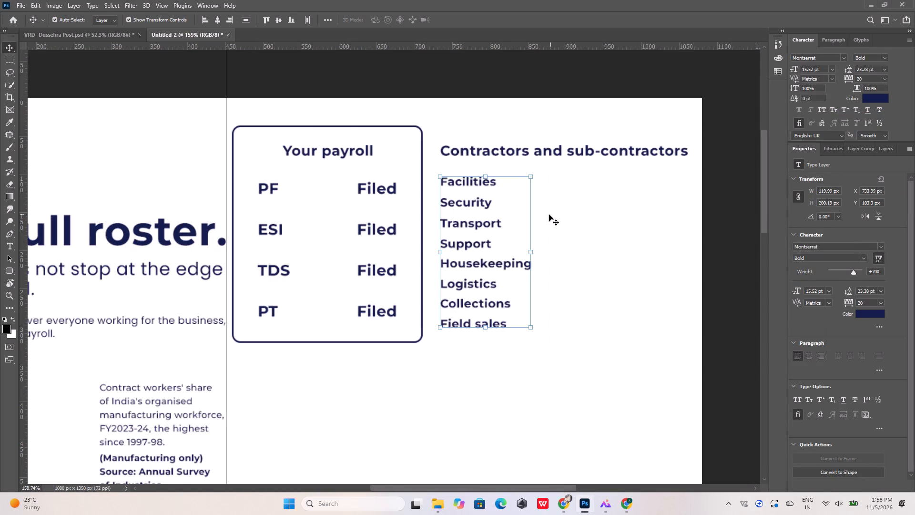
Duplicate the eight contractor lines as a second column about 170 px to the right of the originals, at the same height.
left_click_drag(486, 226, 604, 230, "alt")
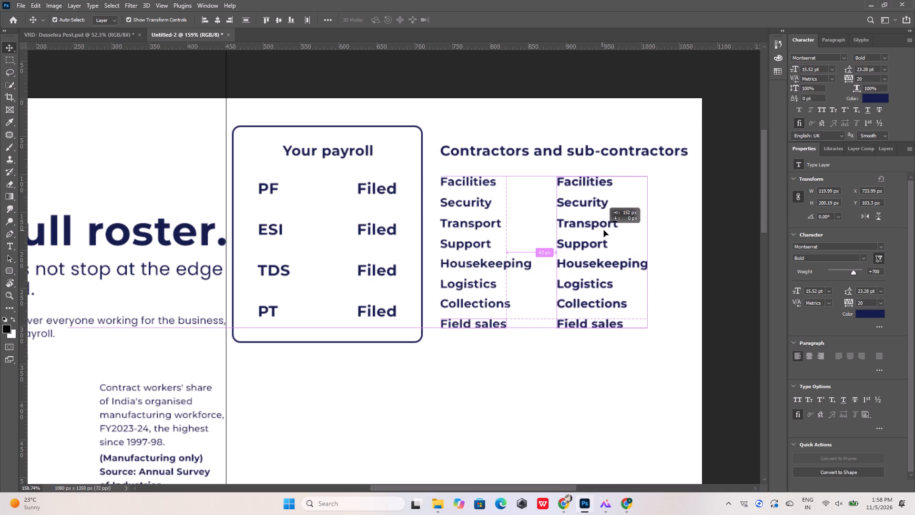
left_click_drag(604, 230, 614, 231, "alt")
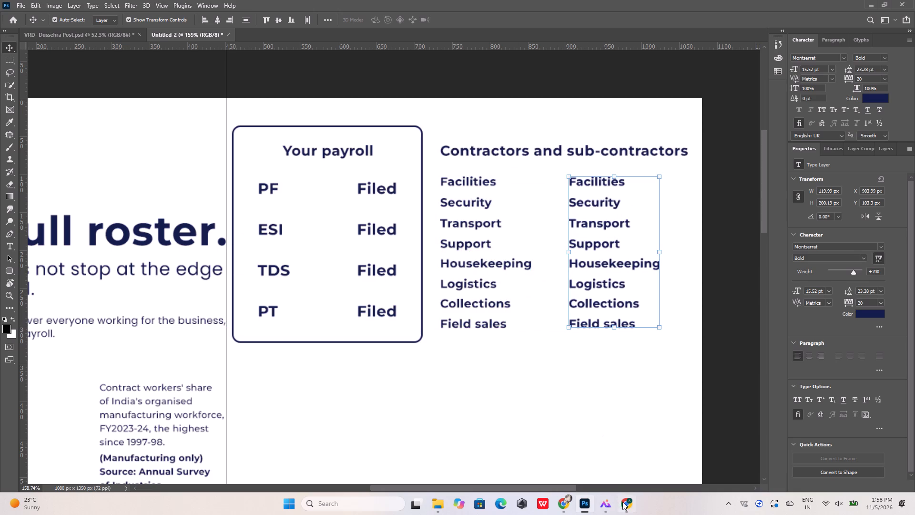
Switch to the ChatGPT text in Chrome and copy "Evidence needed" from the Facilities bullet.
left_click(623, 502)
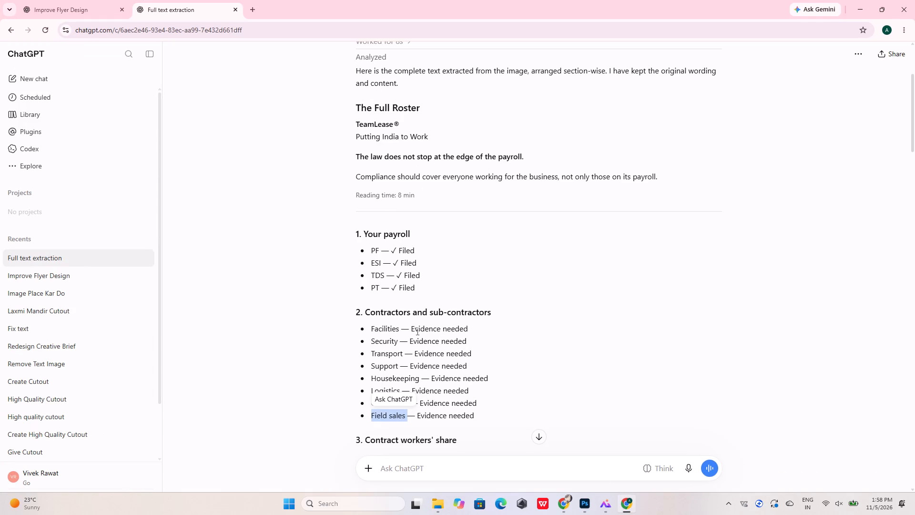
left_click_drag(413, 330, 467, 330)
left_click_drag(473, 330, 425, 330)
left_click(464, 333)
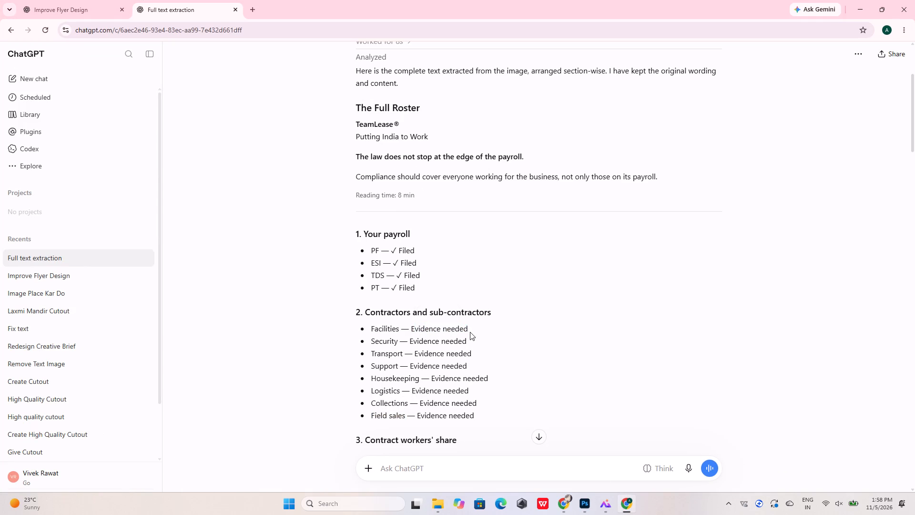
left_click_drag(473, 330, 413, 330)
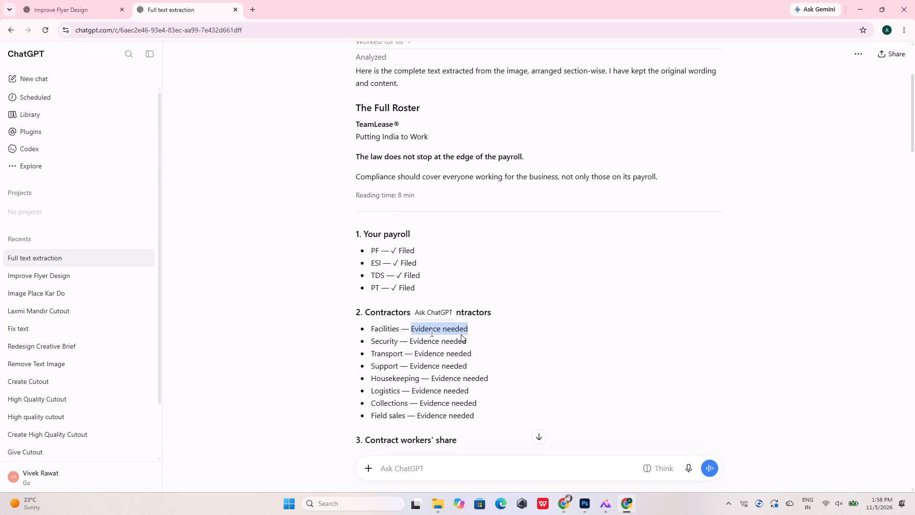
key("ctrl+c")
Back in Photoshop, replace the second-column Facilities, Security, Transport and Support lines with "Evidence needed".
left_click(584, 501)
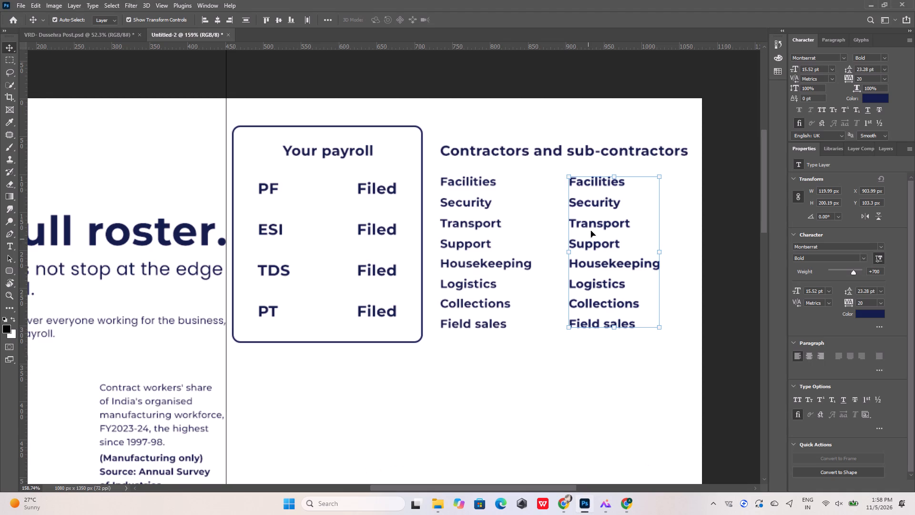
left_click(619, 159)
double_click(616, 183)
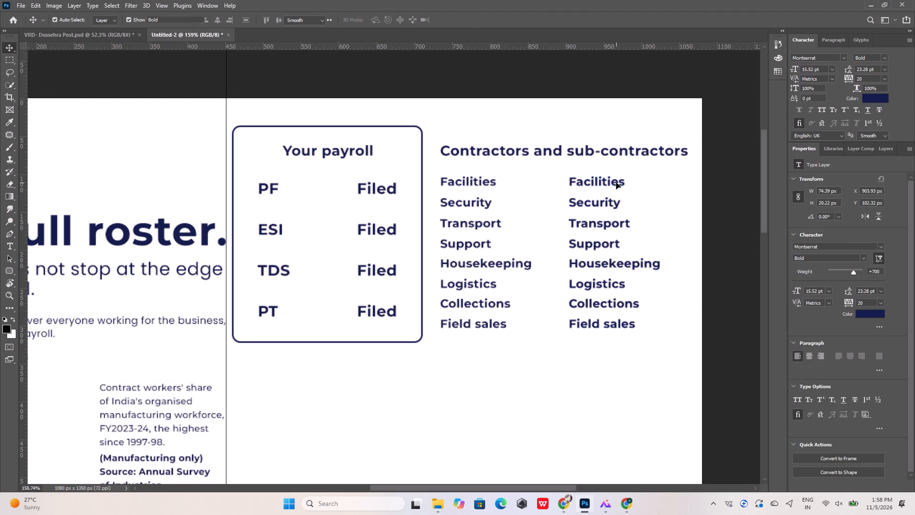
key("ctrl+v")
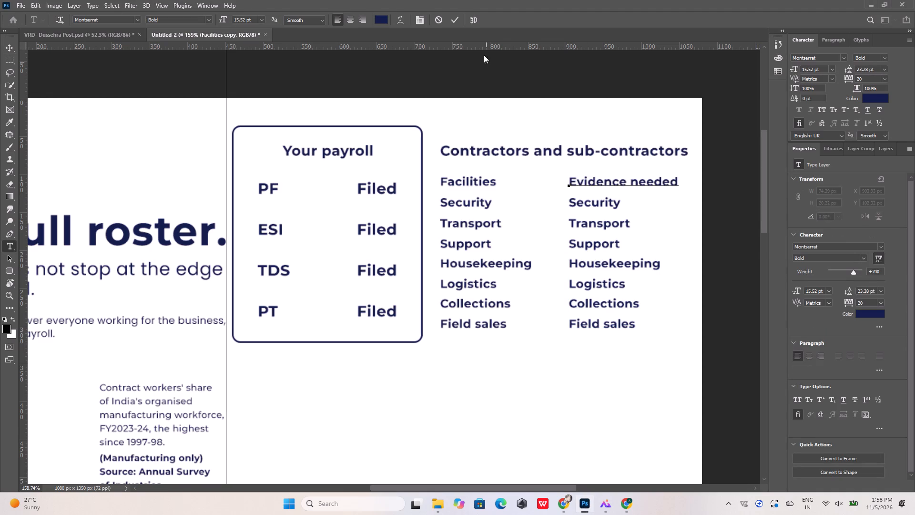
left_click(454, 17)
double_click(591, 201)
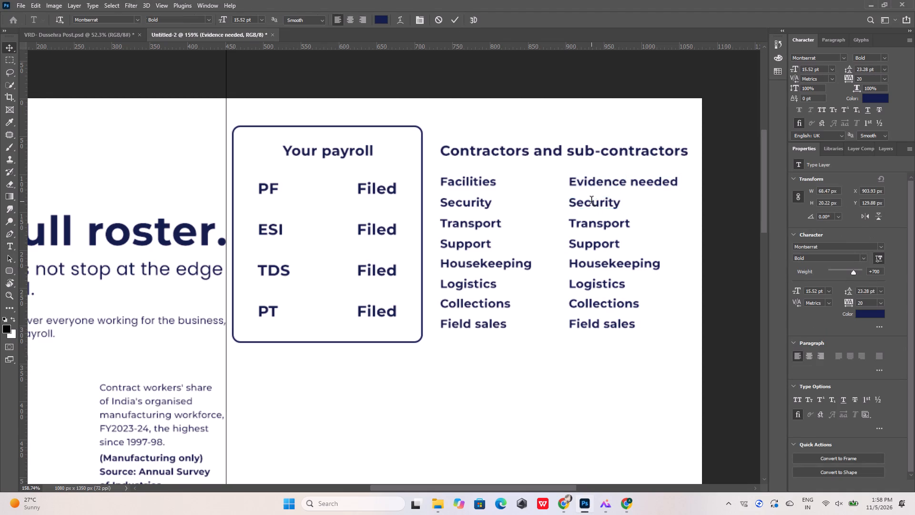
key("ctrl+v")
left_click(450, 19)
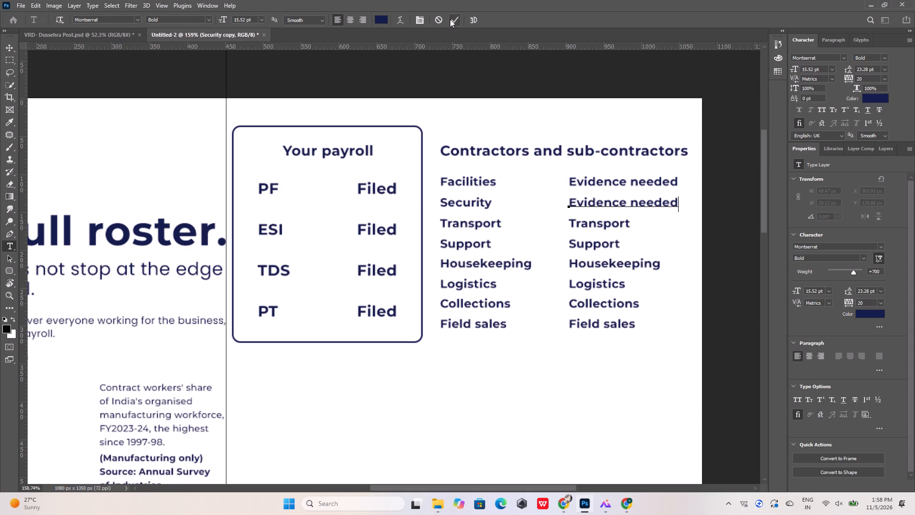
double_click(602, 225)
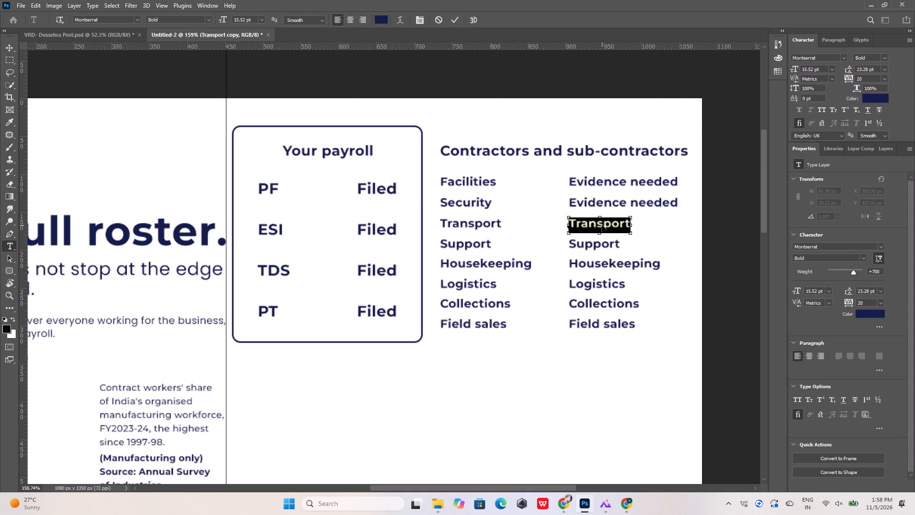
key("ctrl+v")
double_click(600, 246)
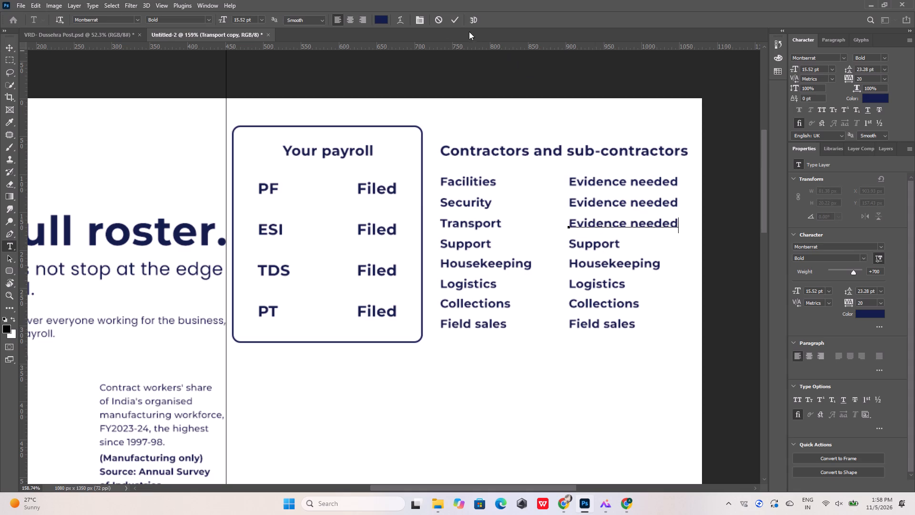
left_click(457, 20)
double_click(600, 246)
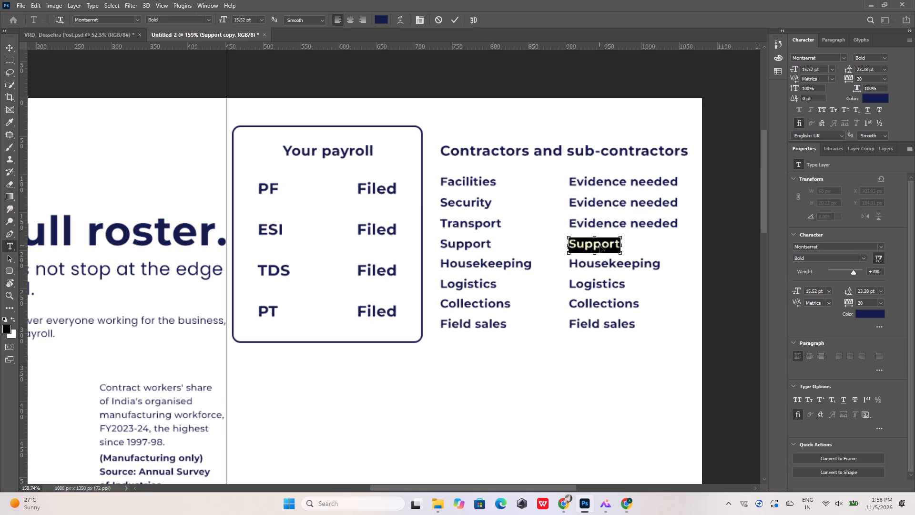
key("ctrl+v")
left_click(454, 21)
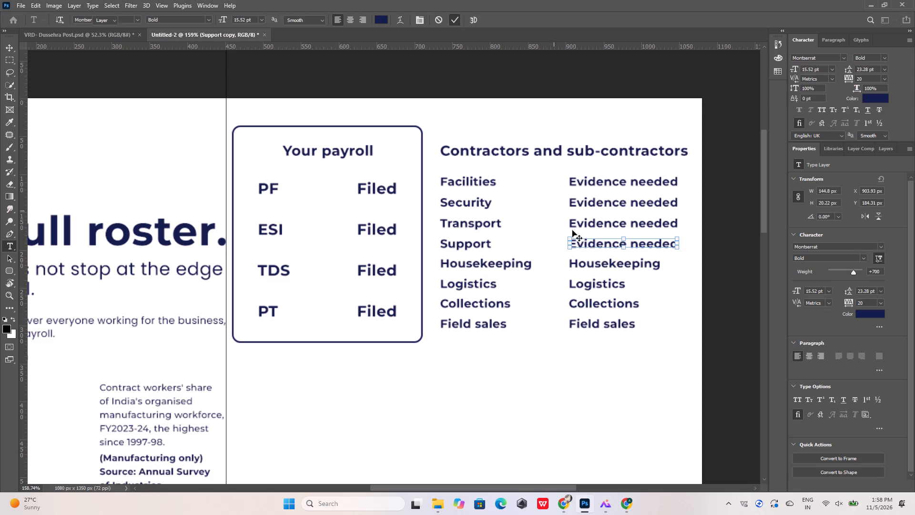
Replace the second-column Housekeeping, Logistics, Collections and Field sales lines with "Evidence needed".
double_click(590, 261)
key("ctrl+v")
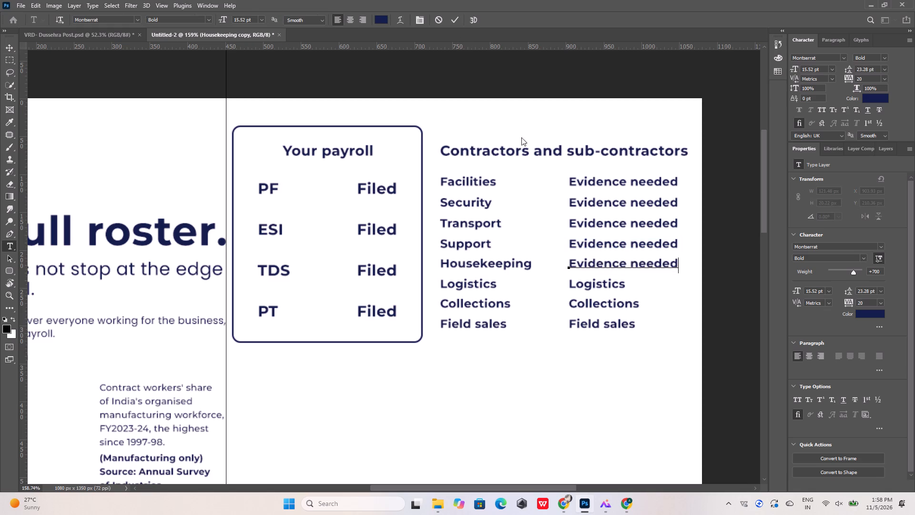
left_click(452, 14)
double_click(599, 288)
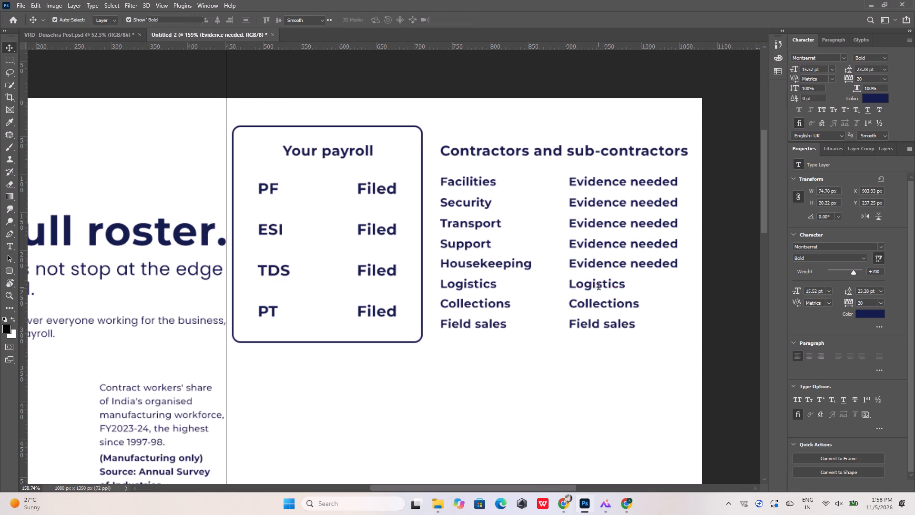
key("ctrl+v")
left_click(456, 20)
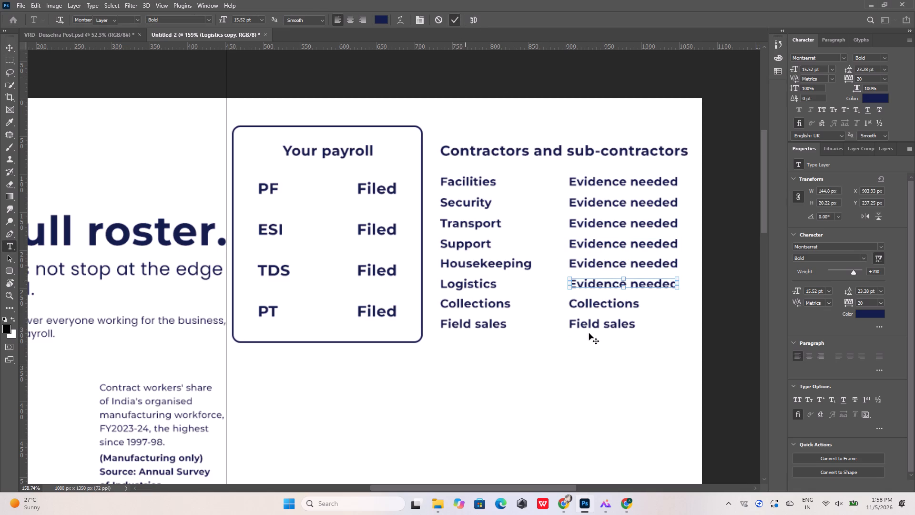
double_click(599, 305)
key("ctrl+v")
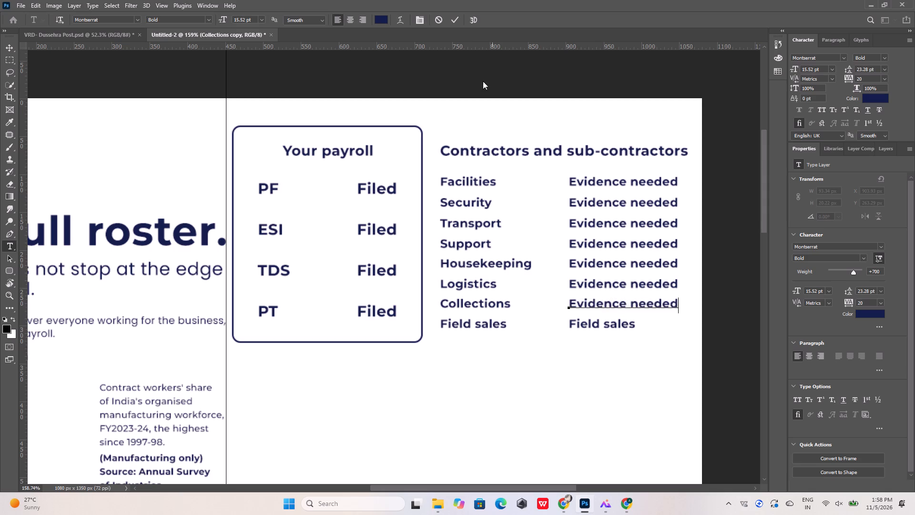
left_click(457, 18)
double_click(590, 324)
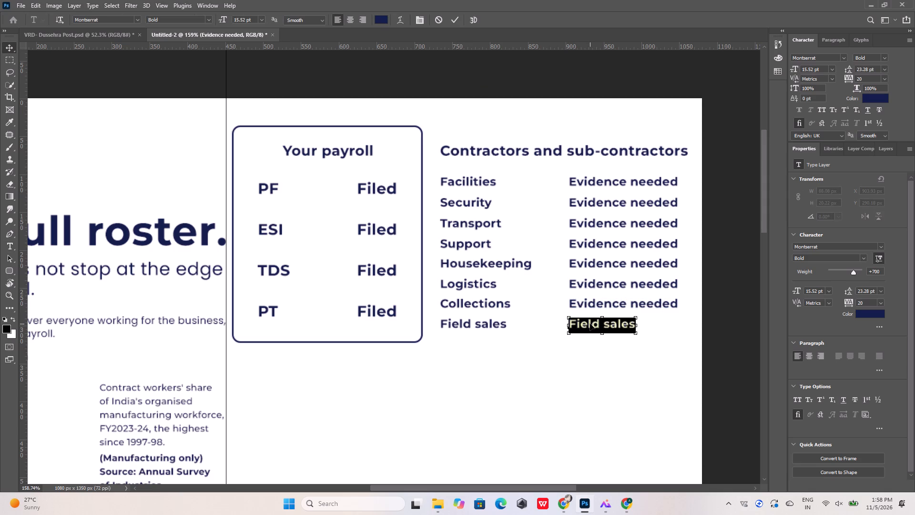
key("ctrl+v")
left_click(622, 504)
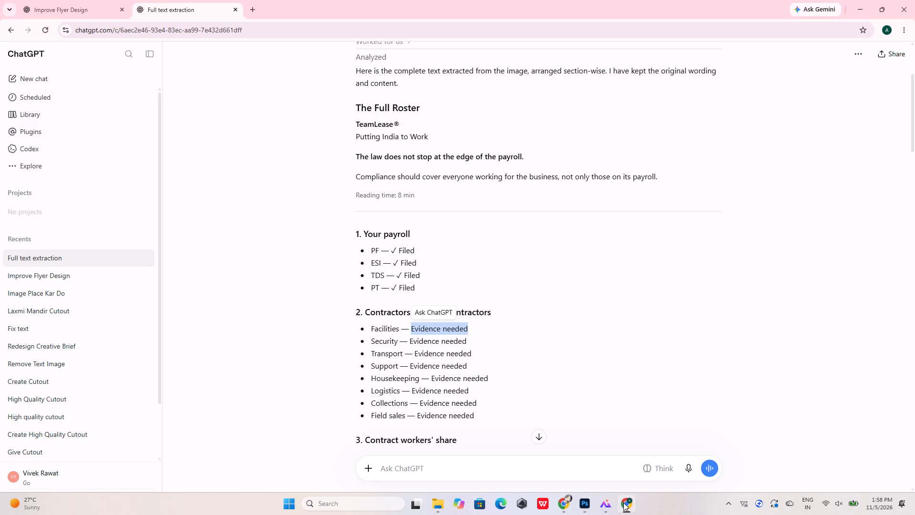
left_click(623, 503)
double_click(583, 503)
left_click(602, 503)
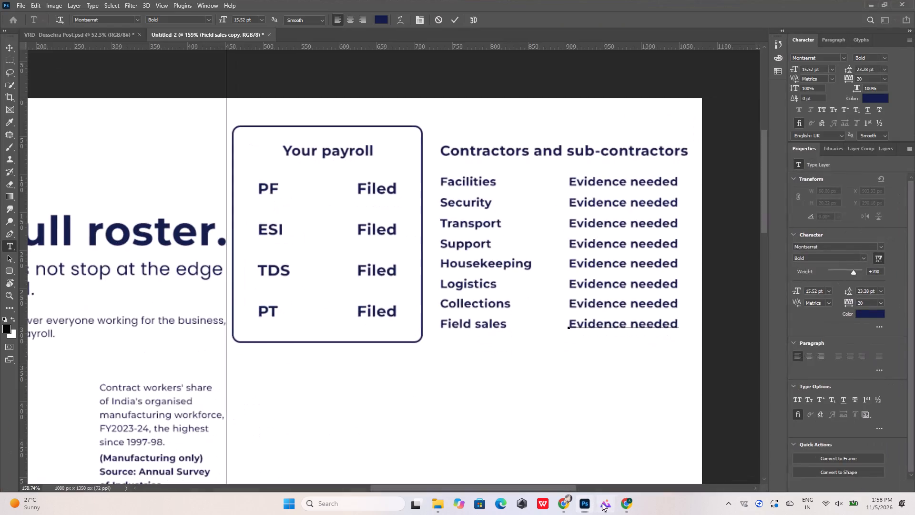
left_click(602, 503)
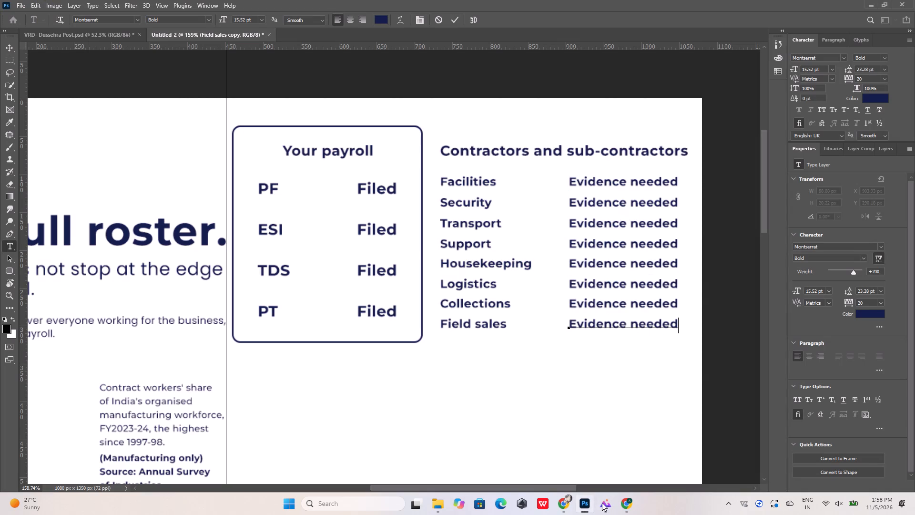
Set the font style of all eight "Evidence needed" lines to Medium.
left_click_drag(558, 169, 590, 246)
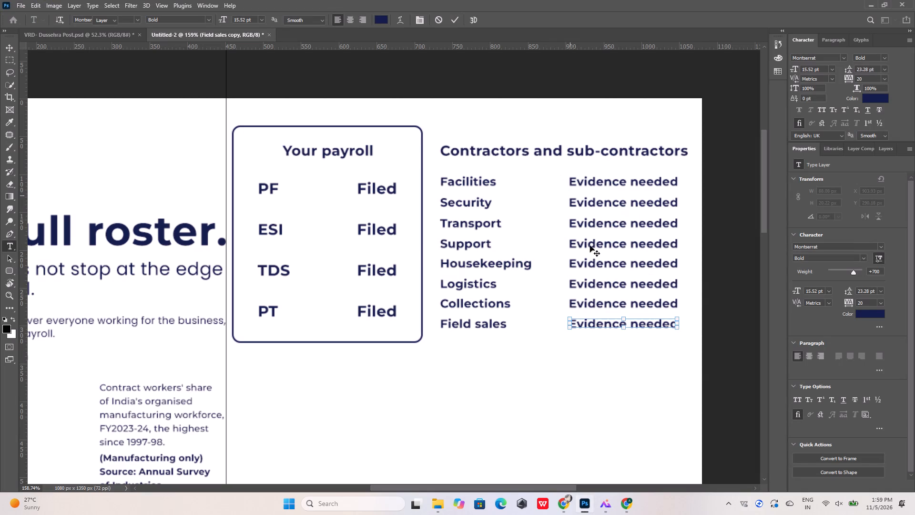
left_click_drag(590, 246, 607, 326)
left_click(608, 345)
left_click_drag(607, 349, 629, 181)
left_click(884, 57)
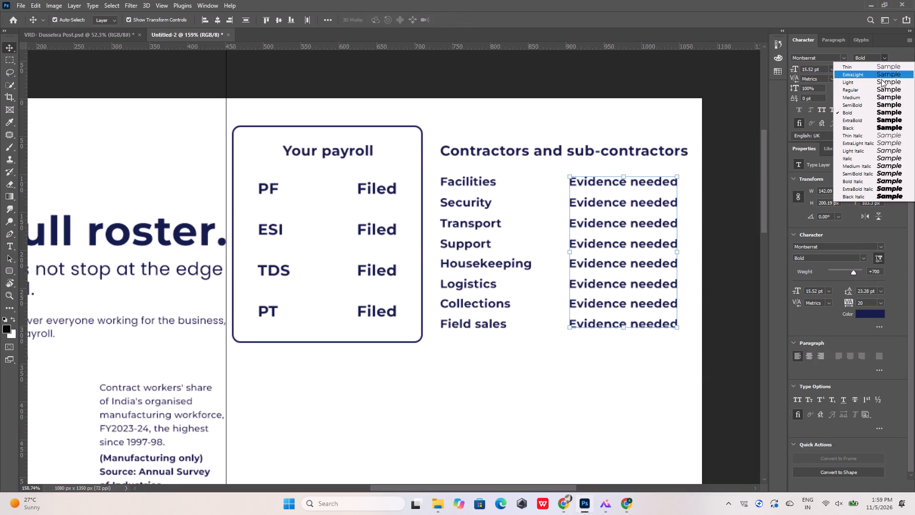
left_click(866, 98)
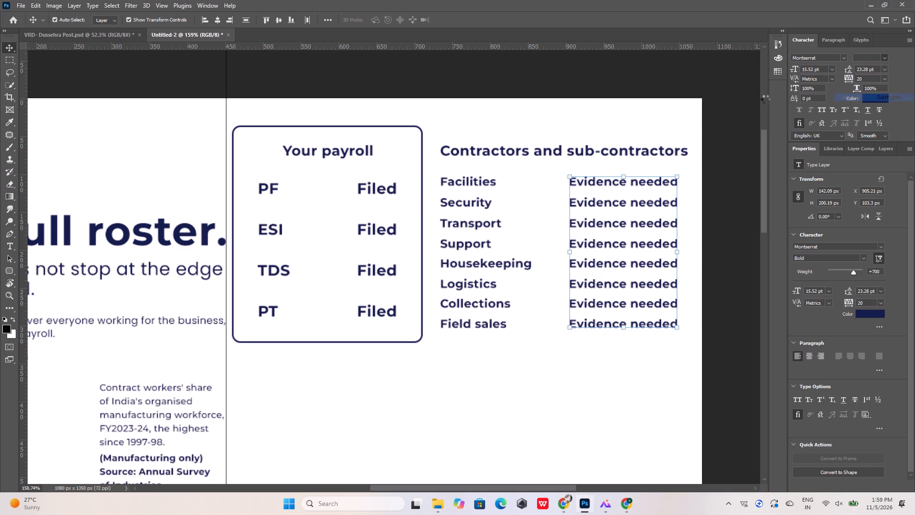
left_click(525, 82)
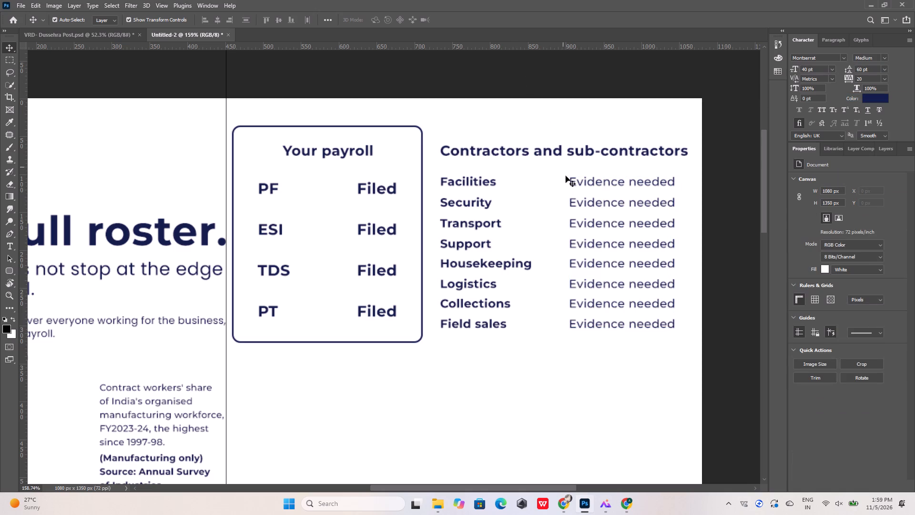
Duplicate the rounded frame around Your payroll about 260 px to the right, at the same height, over the contractors list.
left_click(422, 155)
left_click_drag(422, 155, 506, 165, "alt")
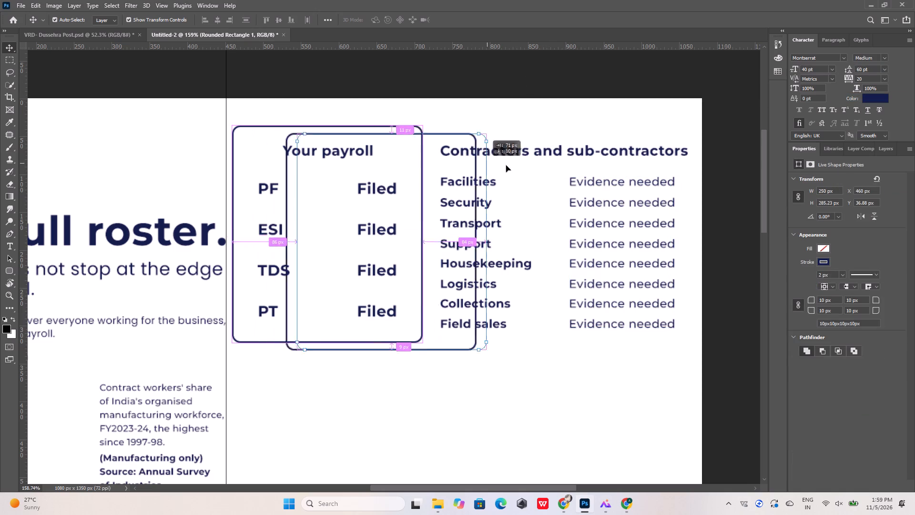
left_click_drag(506, 165, 620, 160, "alt")
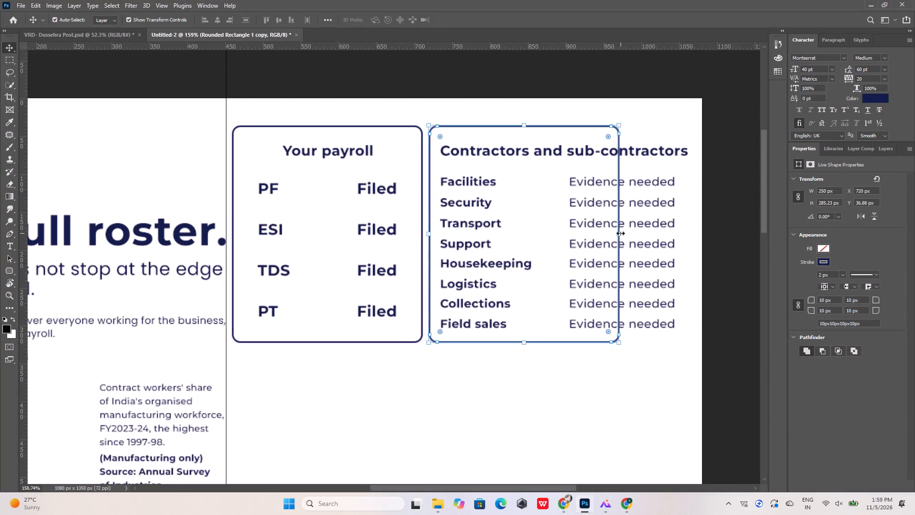
Widen the duplicated frame rightward to about 349 px so it encloses the contractors heading and both columns.
left_click_drag(620, 234, 692, 228, "shift")
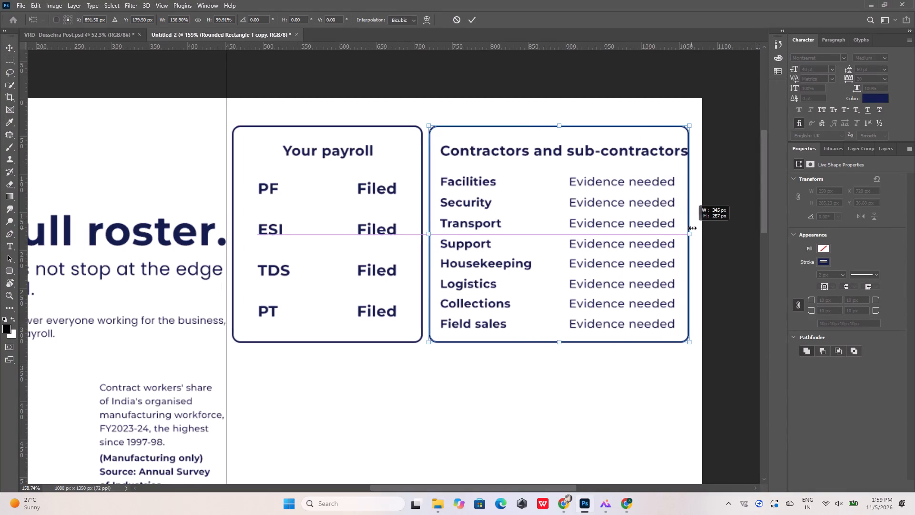
left_click_drag(692, 228, 695, 228, "shift")
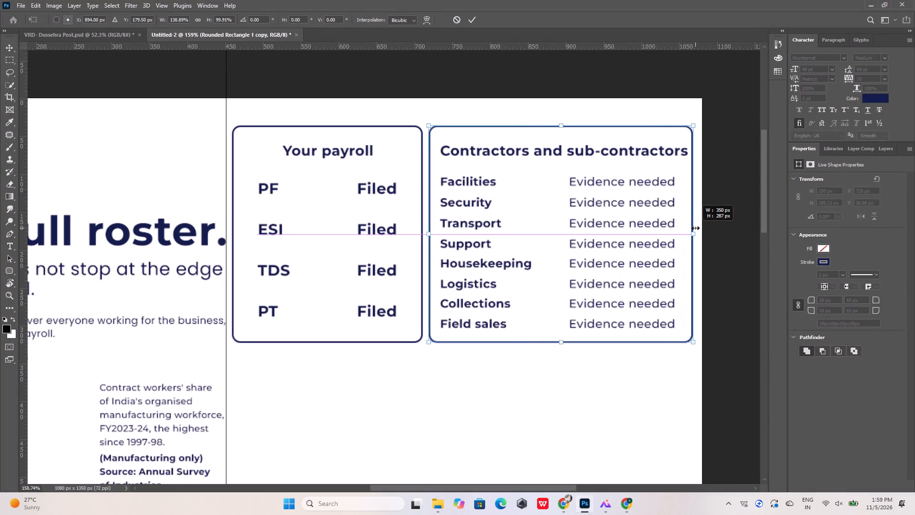
left_click_drag(695, 228, 696, 228, "shift")
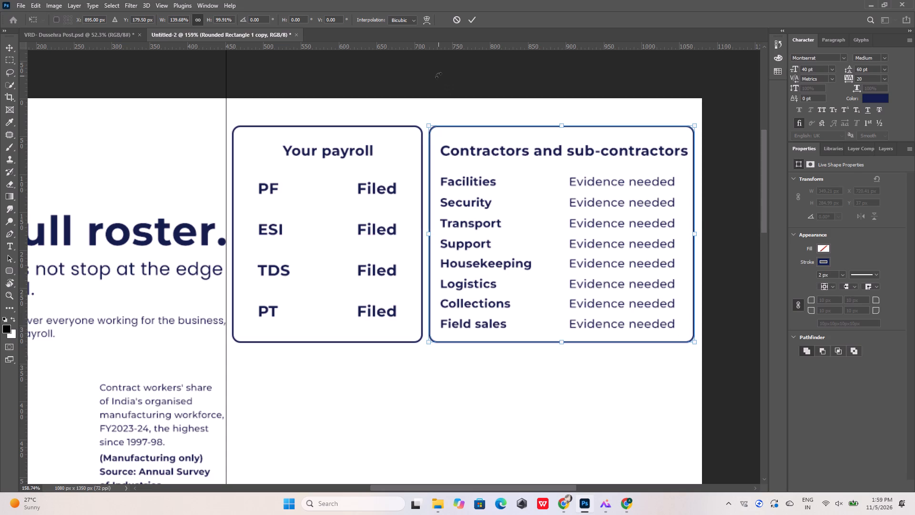
left_click(478, 22)
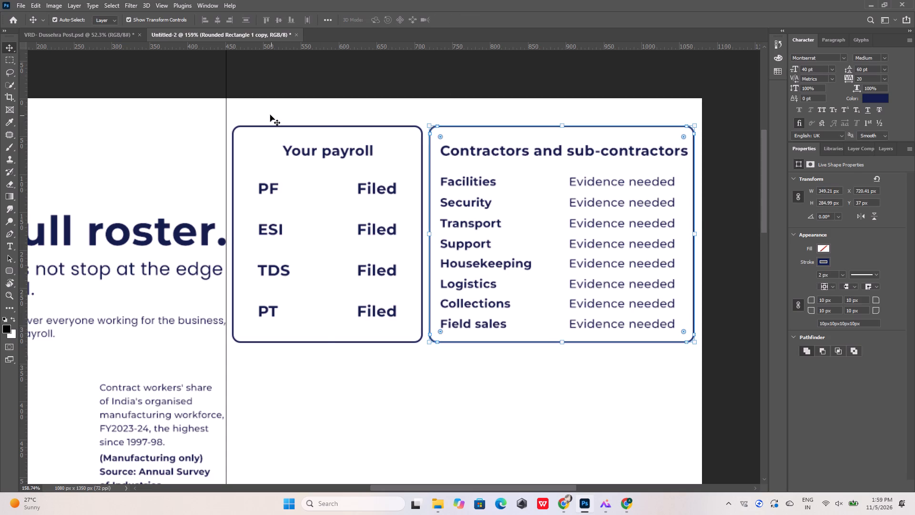
Move both framed blocks, Your payroll and Contractors and sub-contractors, with all their text 3 px to the left.
left_click_drag(270, 115, 673, 342)
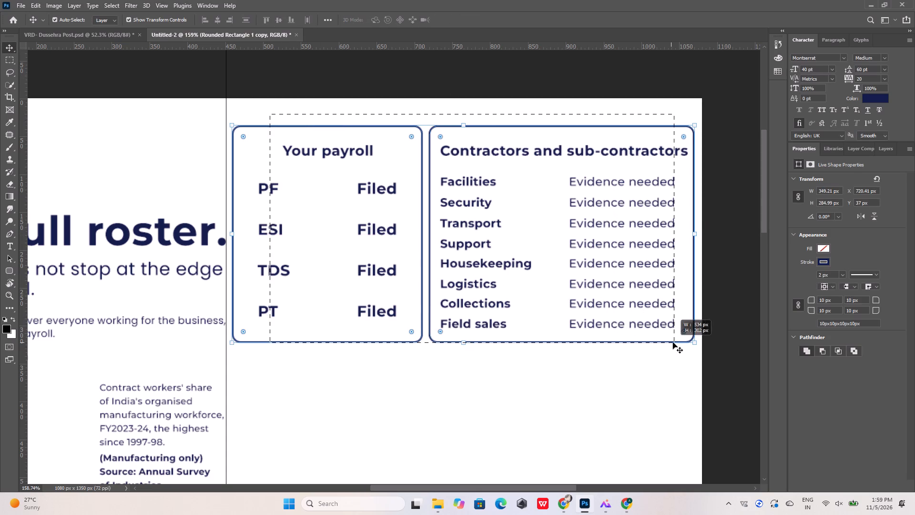
left_click_drag(673, 342, 674, 342)
key("Left")
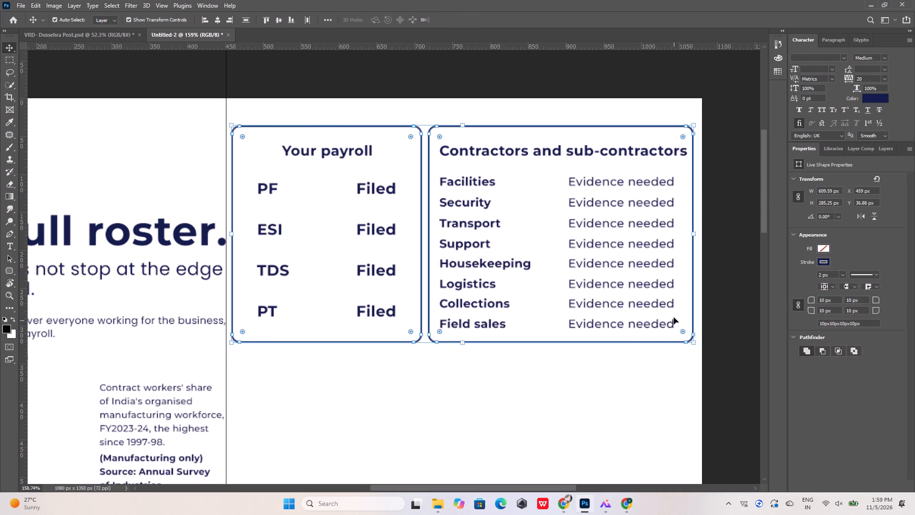
key("Left")
key("Left")
left_click(366, 70)
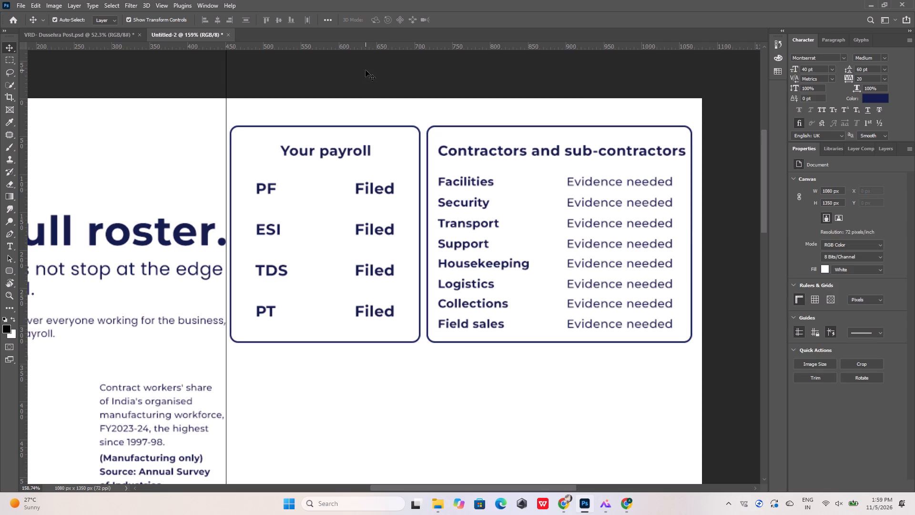
left_click(421, 84)
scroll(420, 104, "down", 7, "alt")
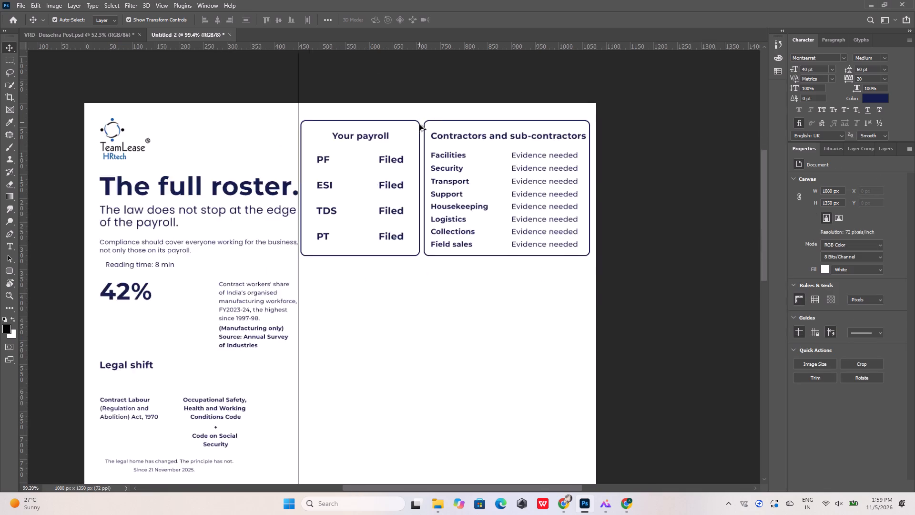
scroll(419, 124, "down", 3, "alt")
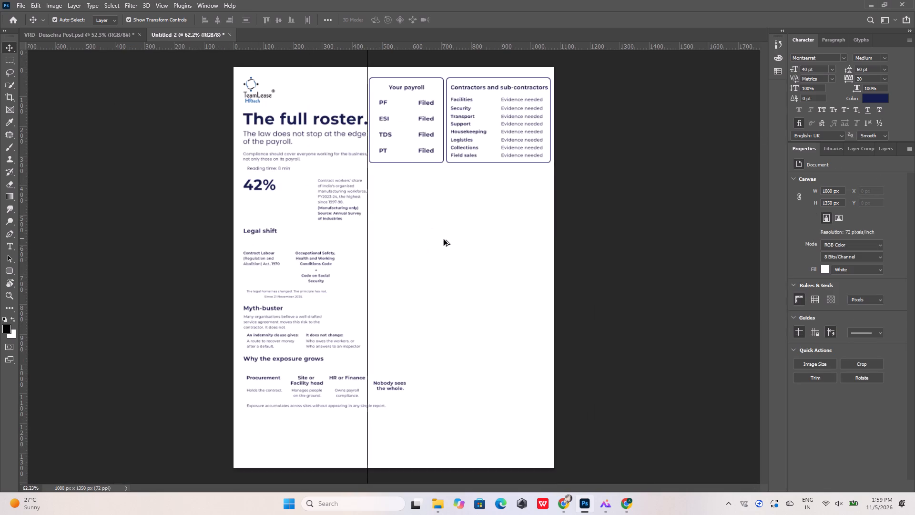
Select all the artwork on the page, including both framed lists, and move it 8 px to the left.
scroll(453, 257, "down", 3, "alt")
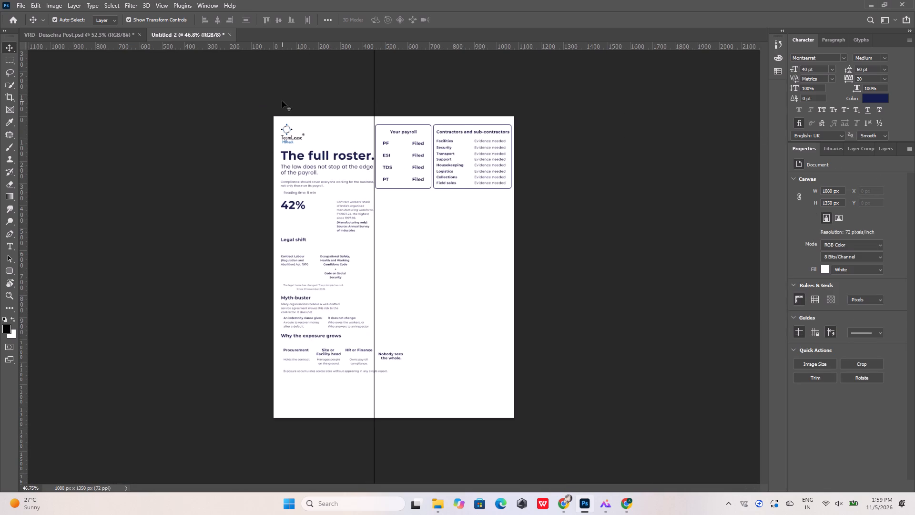
left_click_drag(280, 105, 521, 379)
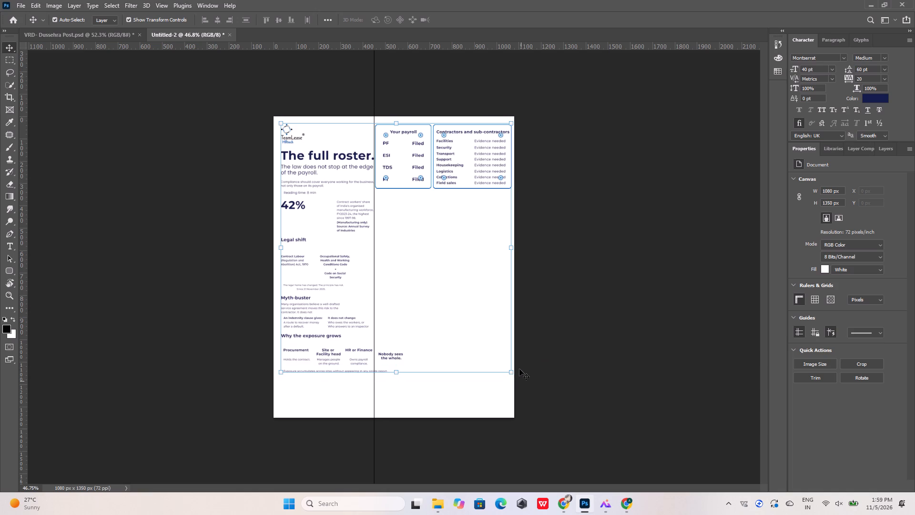
scroll(286, 136, "up", 5, "alt")
key("Left")
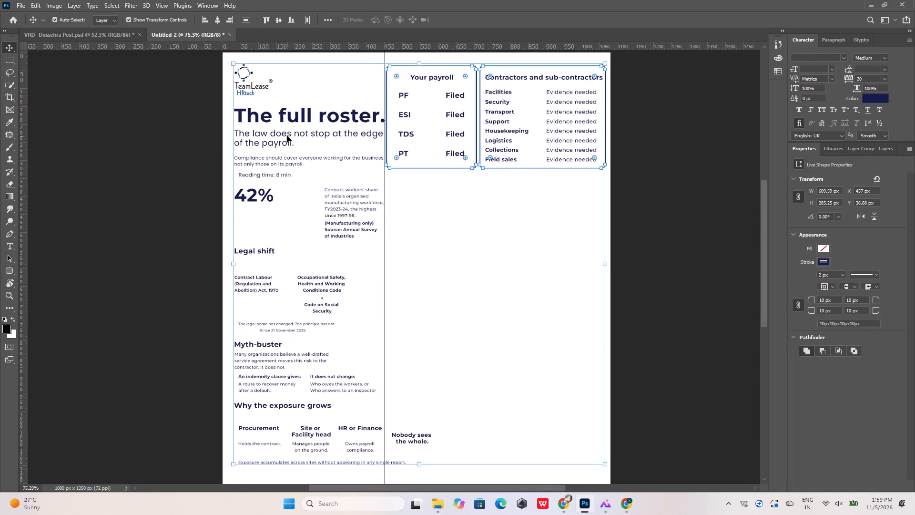
key("Left")
key("Left")
key("Left")
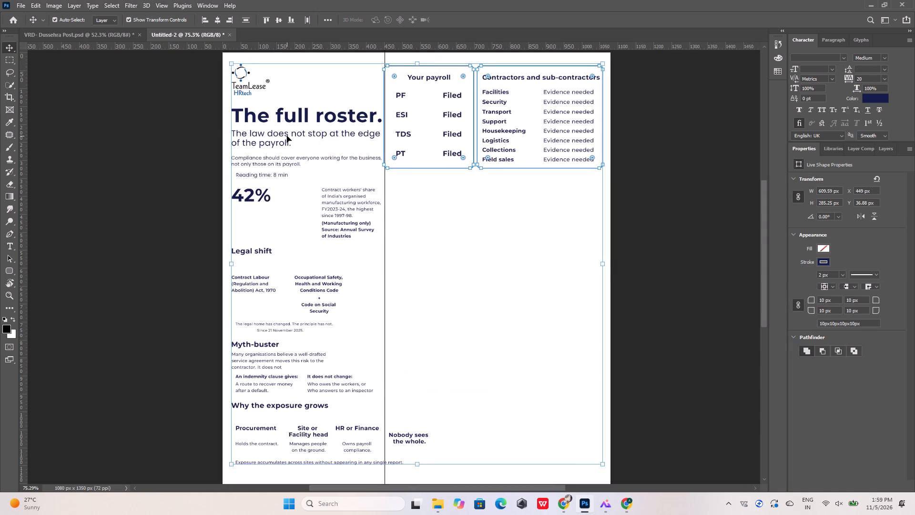
left_click(649, 210)
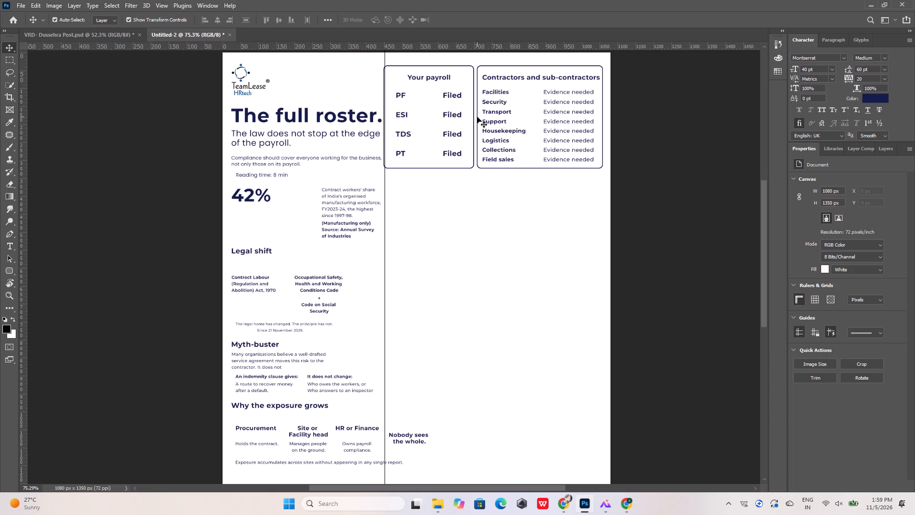
scroll(477, 117, "up", 7, "alt")
scroll(496, 196, "down", 4, "alt")
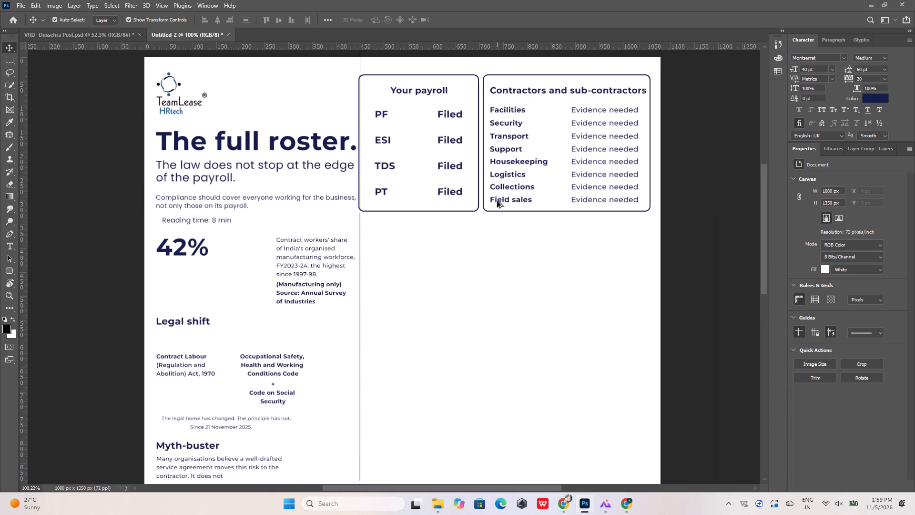
scroll(529, 118, "up", 5, "alt")
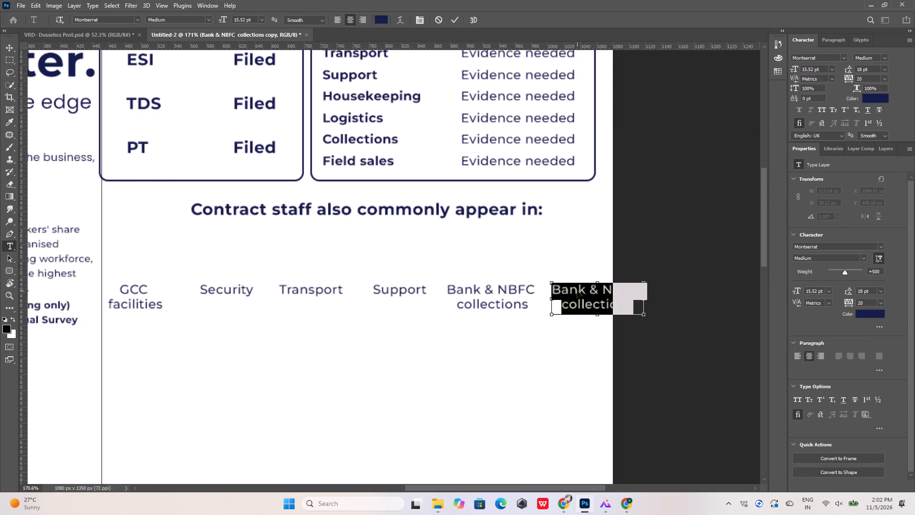
key("ctrl+v")
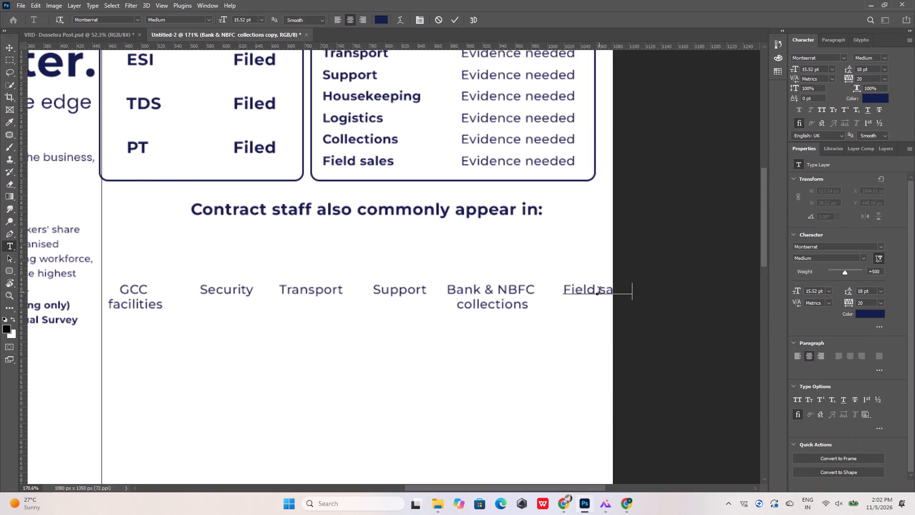
Check the reference image and break the "Field sales" label into two centred lines, "Field" above "sales".
left_click(599, 292)
left_click(624, 503)
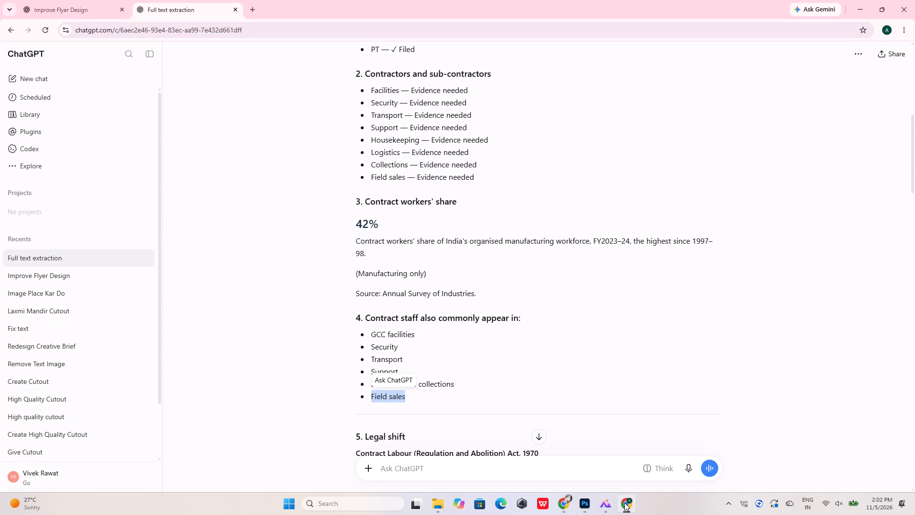
left_click(624, 503)
left_click(602, 504)
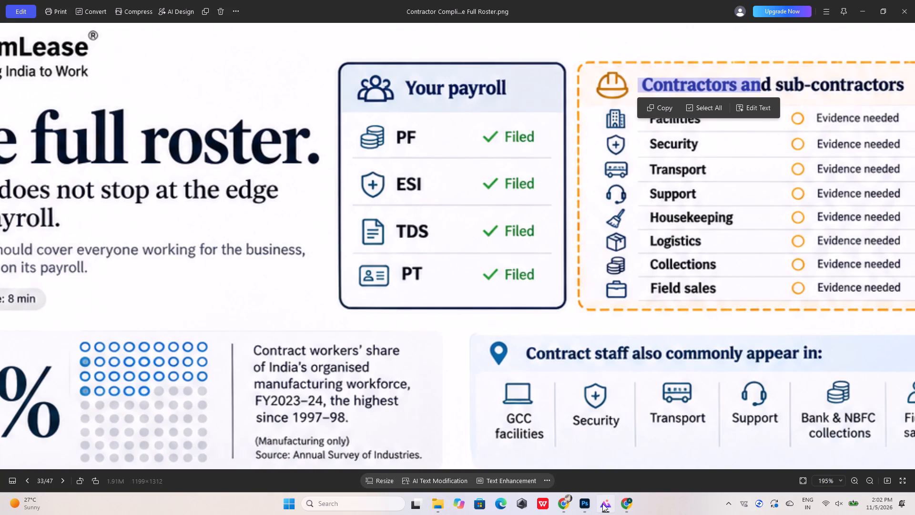
left_click_drag(601, 439, 413, 415)
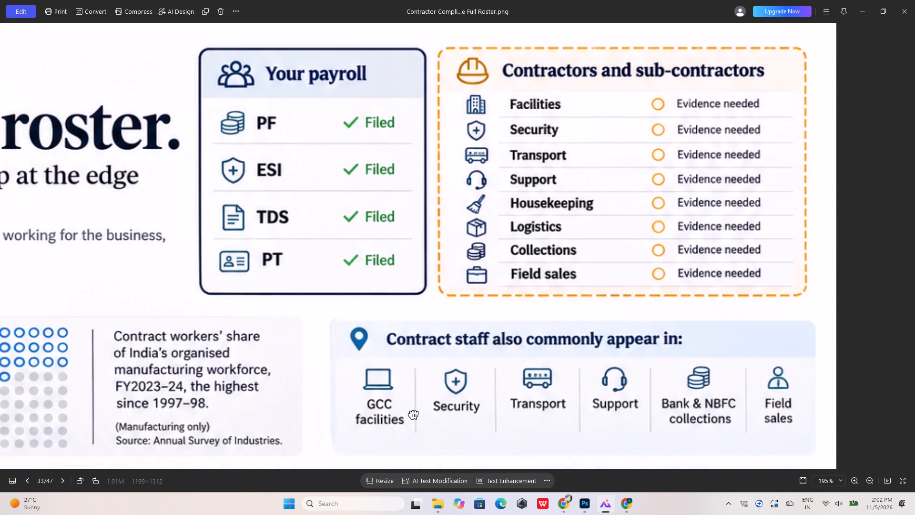
left_click_drag(413, 415, 352, 399)
left_click(626, 501)
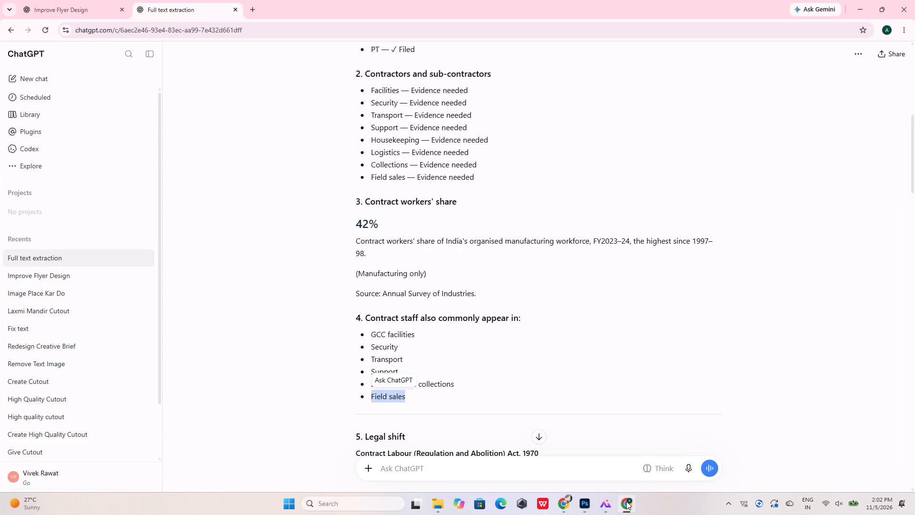
left_click(587, 502)
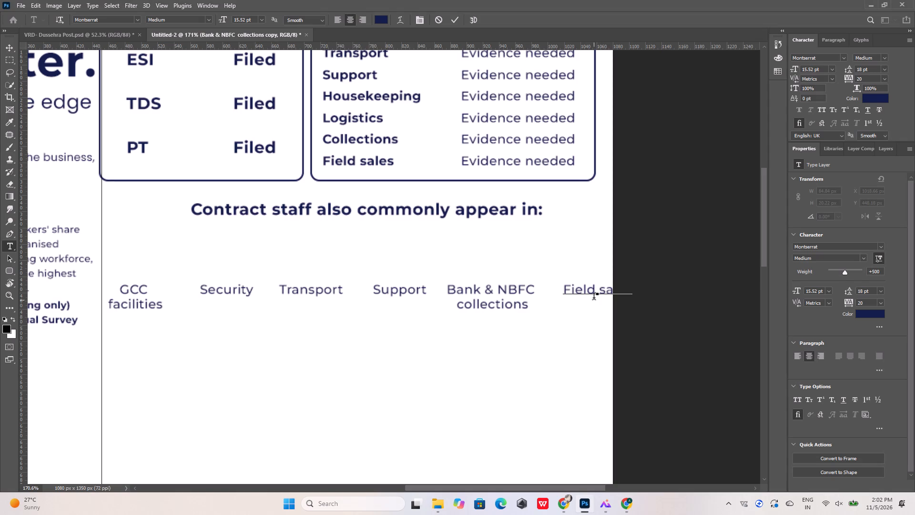
key("Return")
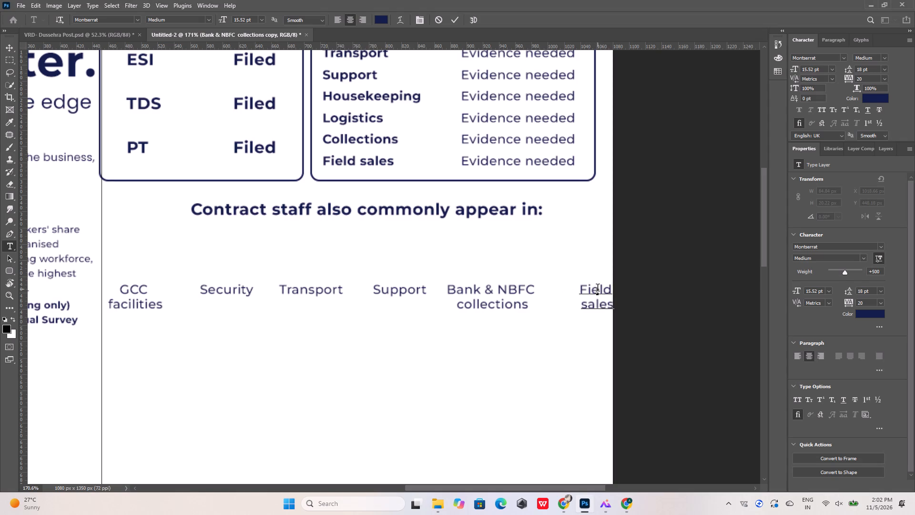
key("ctrl+a")
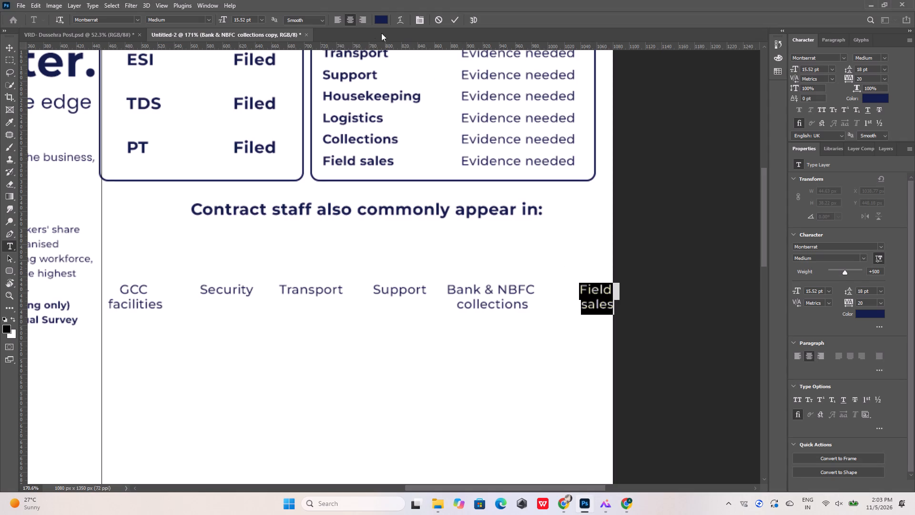
left_click(346, 20)
left_click(449, 20)
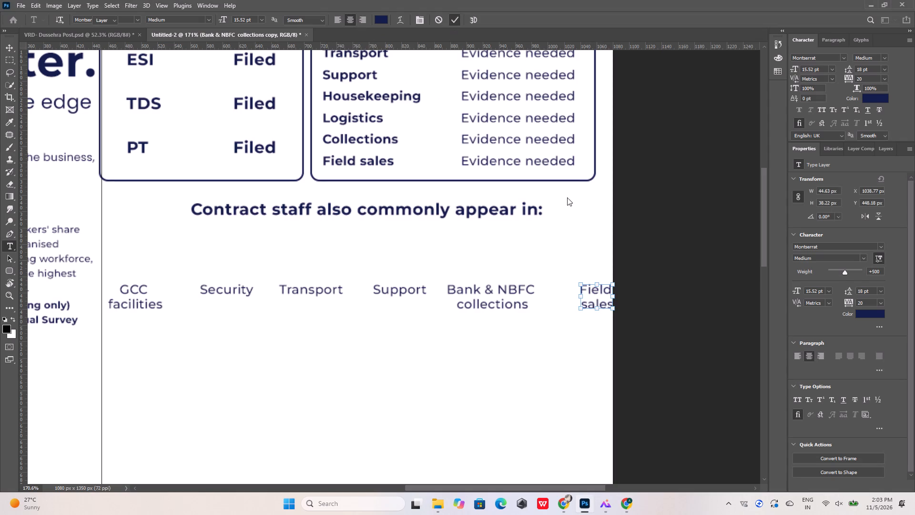
Move the "Field sales" label 30 px to the left, closer to "Bank & NBFC collections".
key("shift+Left")
key("shift+Left")
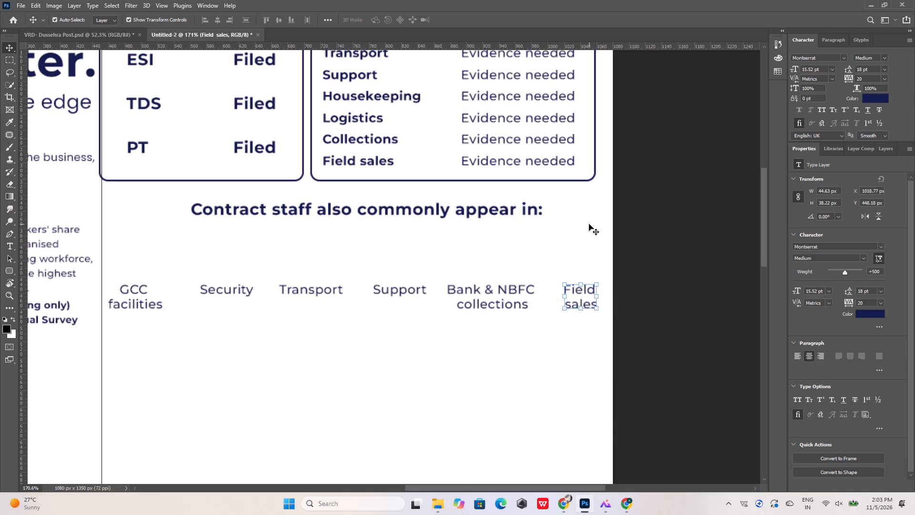
key("shift+Left")
left_click(629, 292)
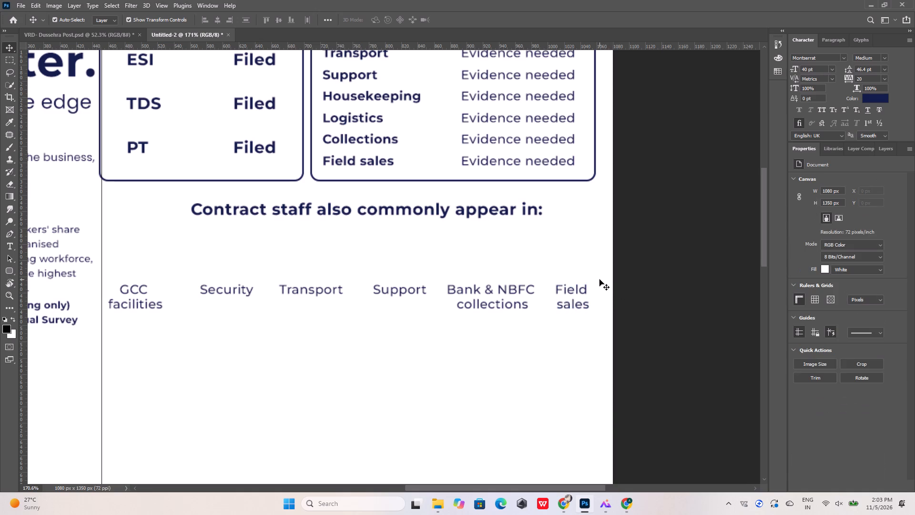
Shift the "Bank & NBFC collections" and "Field sales" labels together 2 px to the left.
left_click_drag(593, 272, 591, 283)
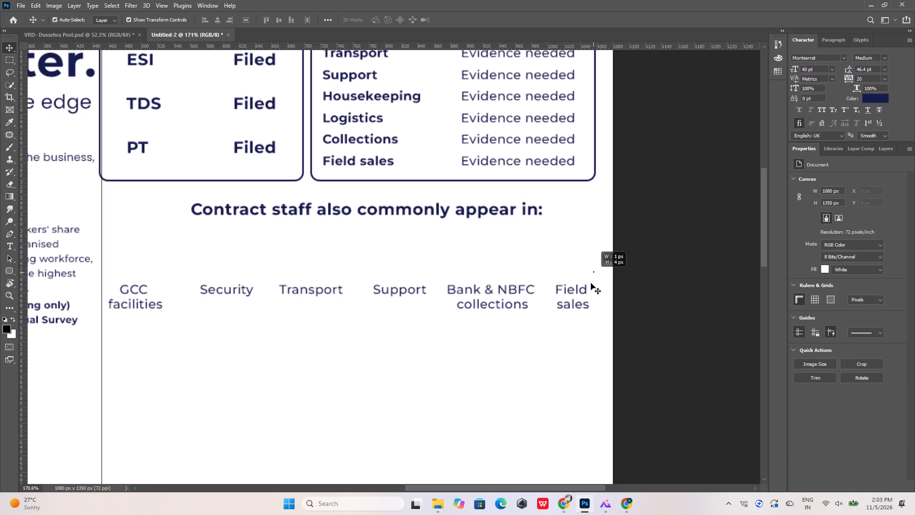
left_click_drag(591, 283, 466, 345)
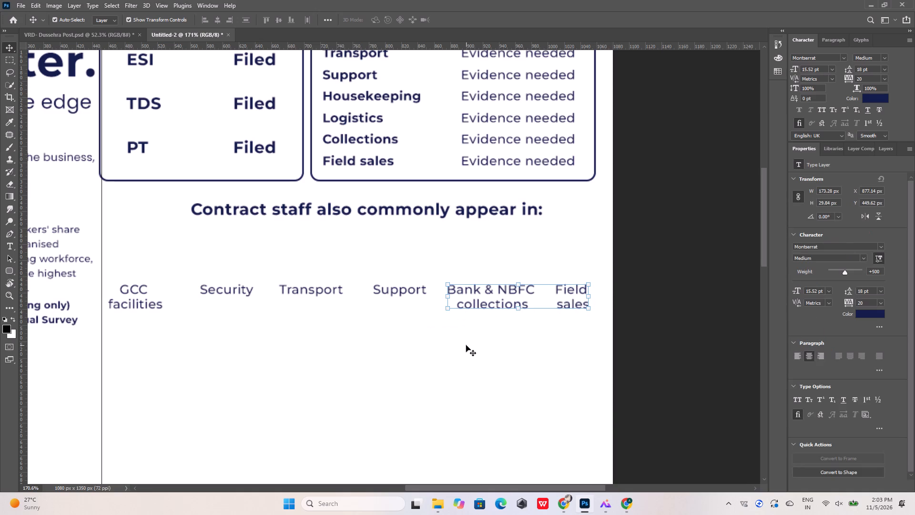
key("Left")
key("Left")
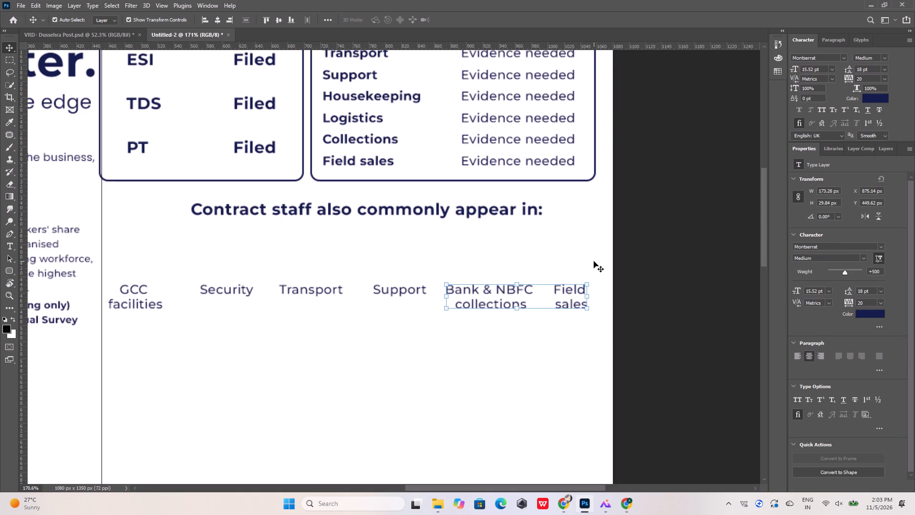
Shift the "Support", "Bank & NBFC collections" and "Field sales" labels together 9 px to the left, closer to "Transport".
left_click_drag(594, 261, 409, 347)
key("Left")
key("Left")
key("Left")
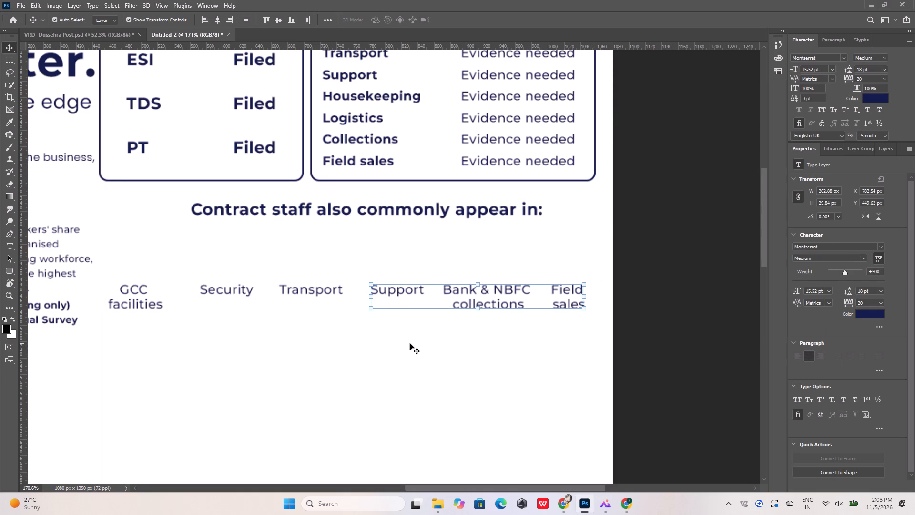
key("Left")
key("Left")
key("Left")
key("Left")
key("Left")
key("Left")
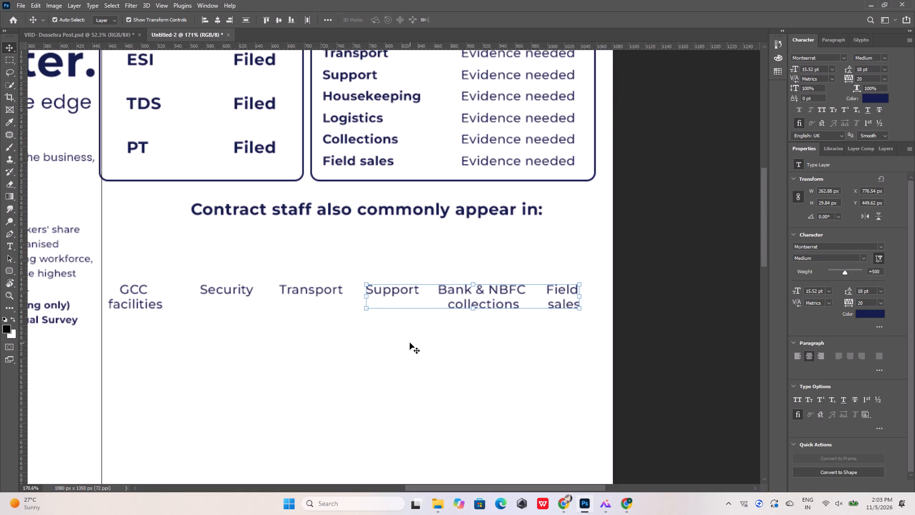
Shift the four labels from "Transport" through "Field sales" together about 8 px to the left, closer to "Security".
left_click_drag(593, 262, 311, 370)
key("Left")
key("Left")
key("Left")
key("Left")
key("Left")
key("Left")
key("Left")
key("Left")
key("Left")
key("Left")
key("Left")
key("Left")
key("Left")
key("Left")
key("Left")
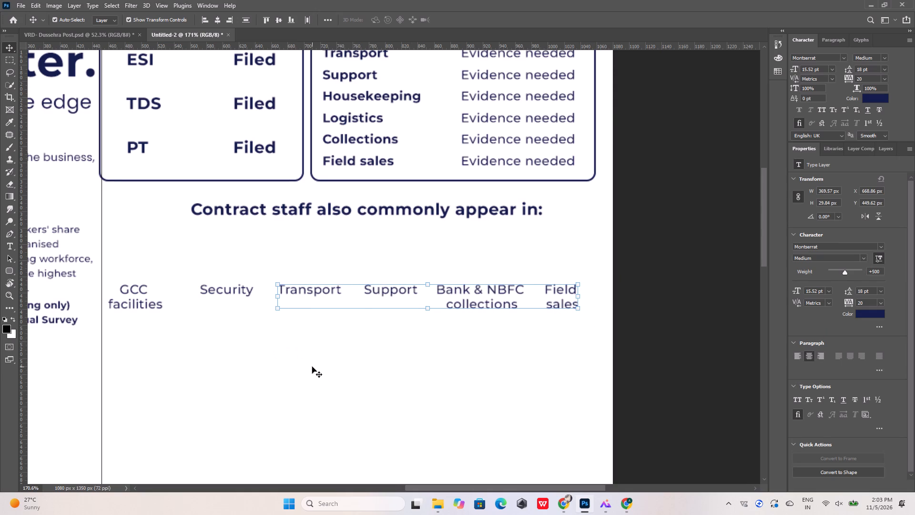
key("Left")
key("Left")
Shift the five labels from "Security" through "Field sales" together about 17 px to the left, closer to "GCC facilities".
left_click_drag(584, 258, 299, 377)
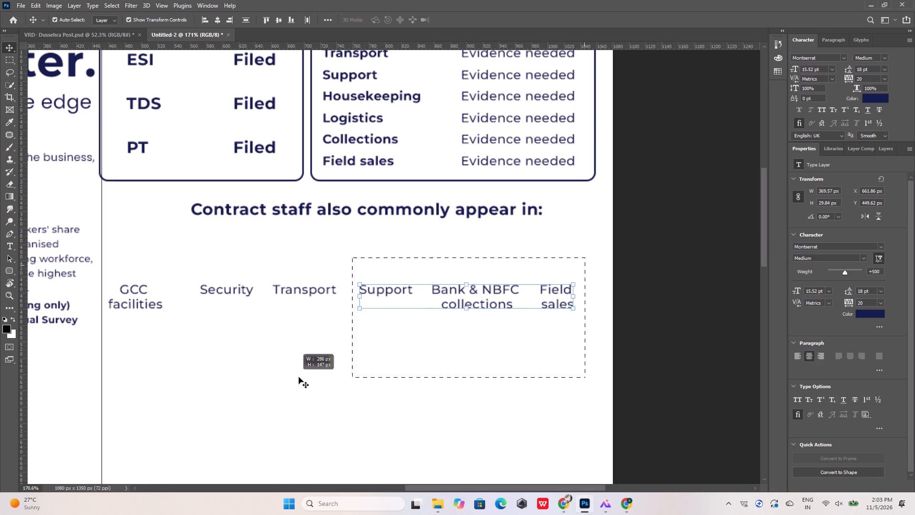
left_click_drag(299, 377, 236, 370)
key("Left")
key("Left")
key("Left")
key("Left")
key("Left")
key("Left")
key("Left")
key("Left")
key("Left")
key("Left")
key("Left")
key("Left")
key("Left")
key("Left")
key("Left")
key("Left")
key("Left")
key("Left")
key("Left")
key("Left")
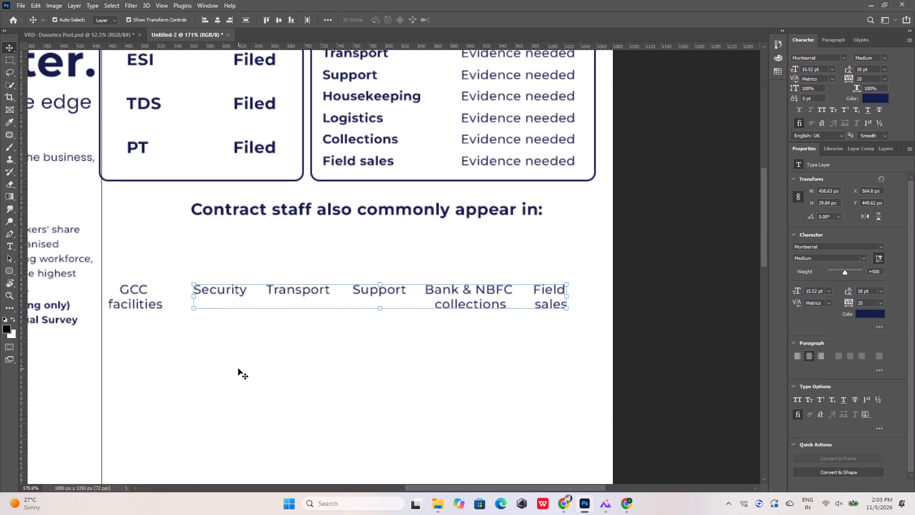
key("Left")
key("Left")
key("Left")
key("Left")
key("Left")
key("Left")
key("Left")
key("Left")
key("Left")
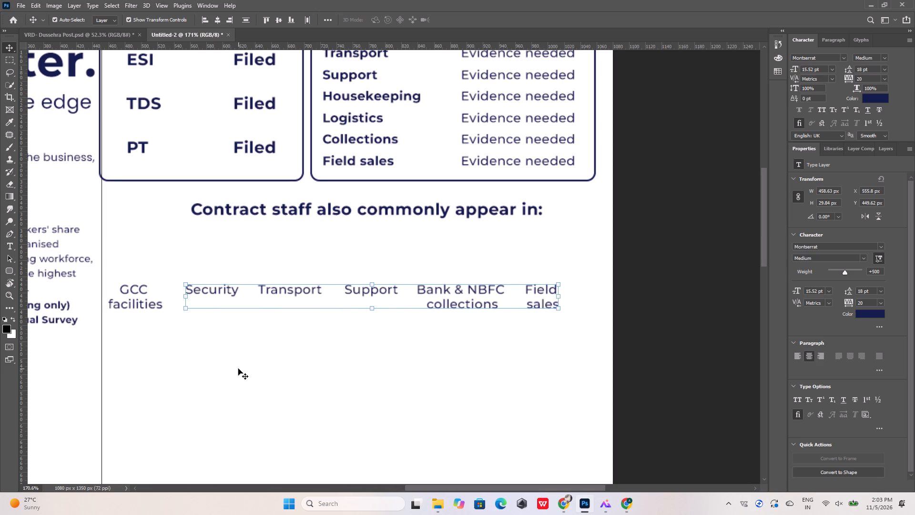
Shift the five labels from "Security" through "Field sales" together another 2 px to the left, closer to "GCC facilities".
key("Left")
key("Left")
left_click(238, 369)
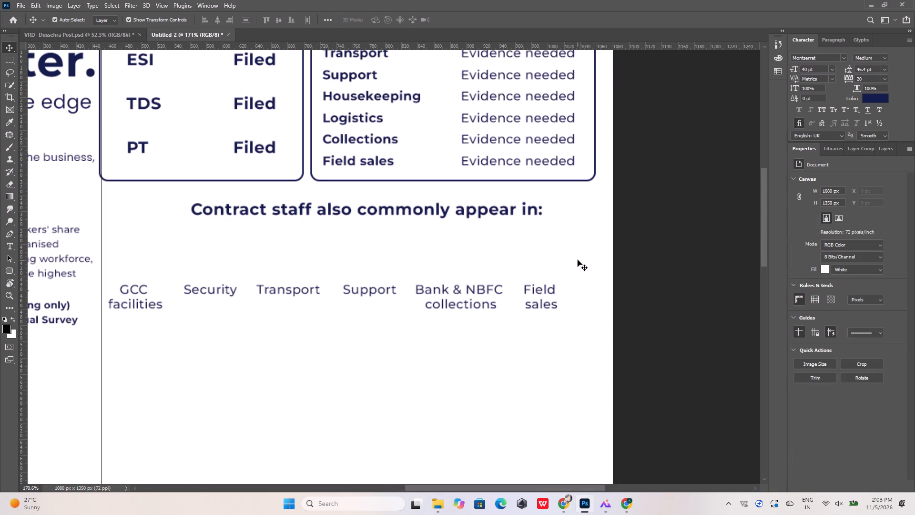
Shift all six labels from "GCC facilities" through "Field sales" together about 21 px to the right, beneath the "Contract staff also commonly appear in:" heading.
left_click_drag(578, 260, 133, 375)
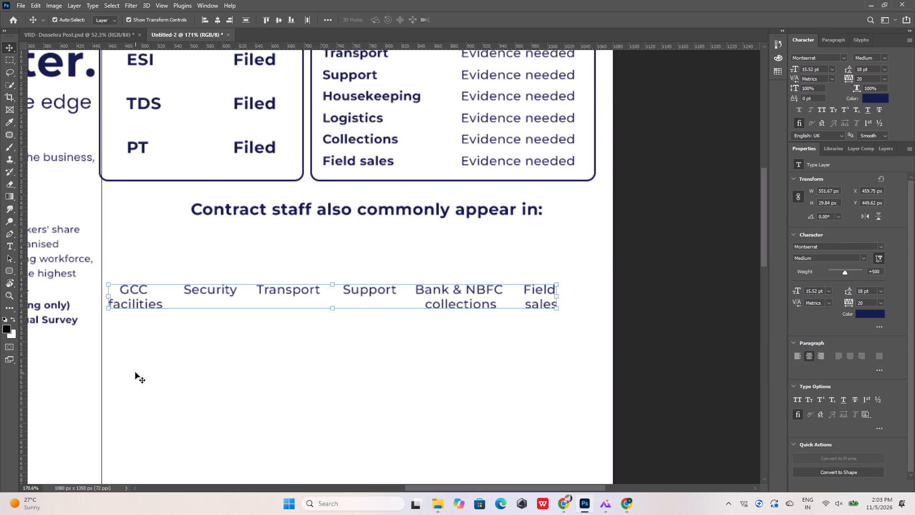
key("Right")
key("Right")
key("Right")
key("Right")
key("Right")
key("Right")
key("Right")
key("Right")
key("Right")
key("Right")
key("Right")
key("Right")
key("Right")
key("Right")
key("Right")
key("Right")
key("Right")
key("Right")
key("Right")
key("Right")
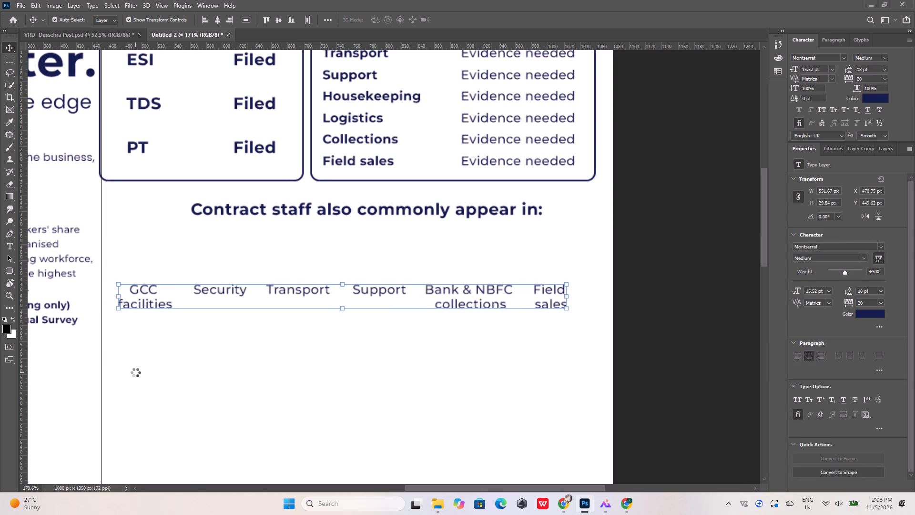
key("Right")
key("Right")
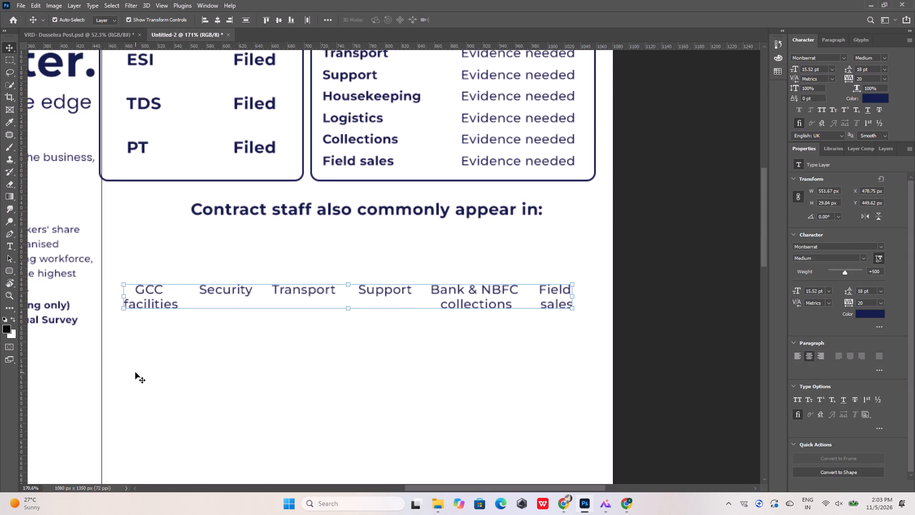
key("Right")
key("Right")
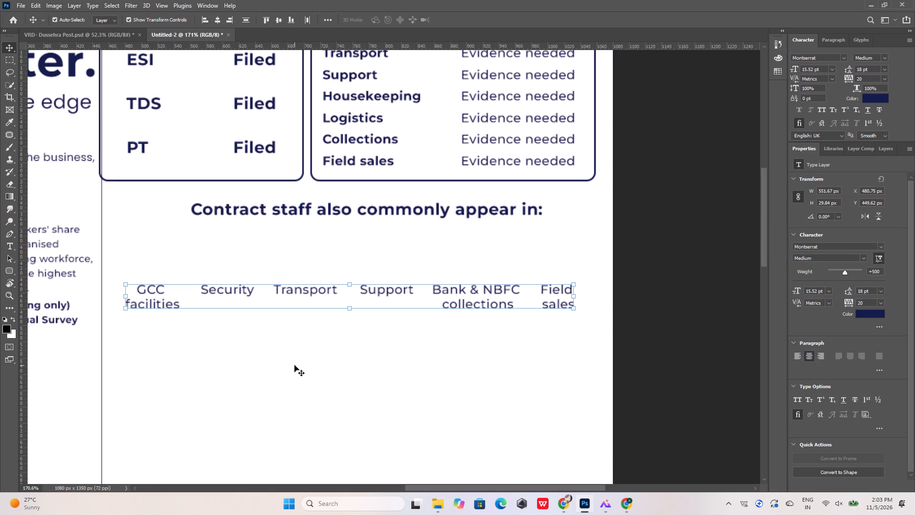
left_click(308, 353)
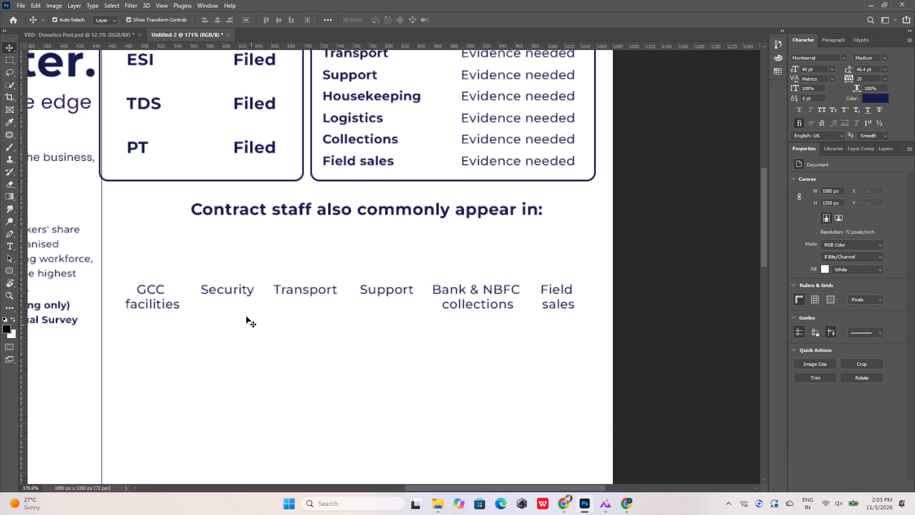
Shift the five labels from "GCC facilities" through "Bank & NBFC collections" together 1 px to the left, away from "Field sales".
left_click_drag(152, 263, 509, 318)
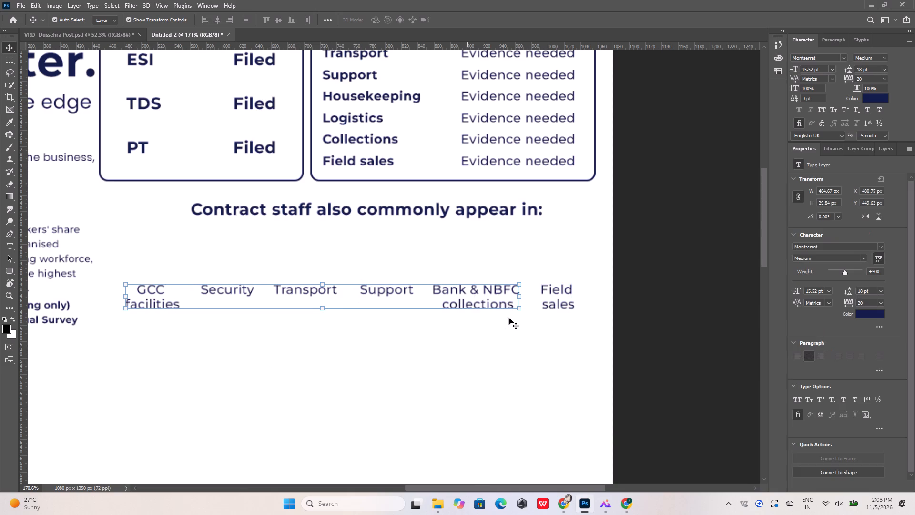
key("Left")
left_click(511, 366)
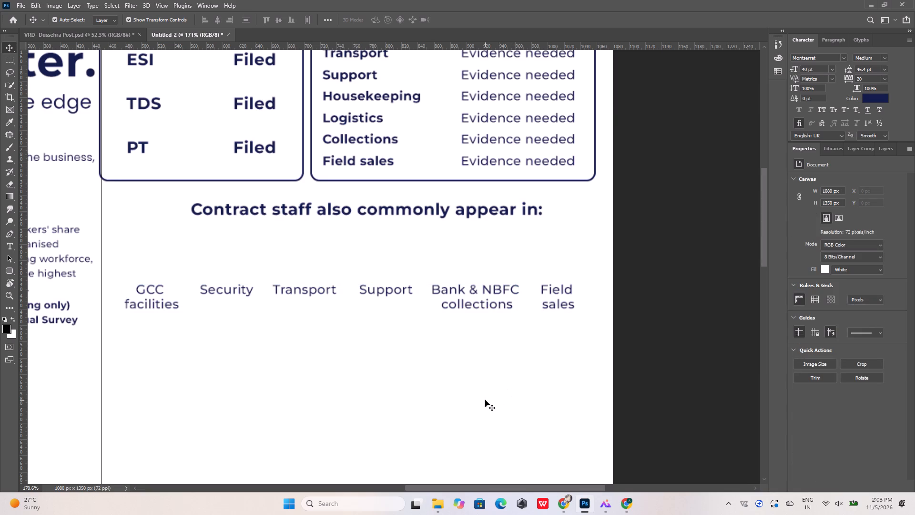
left_click(628, 502)
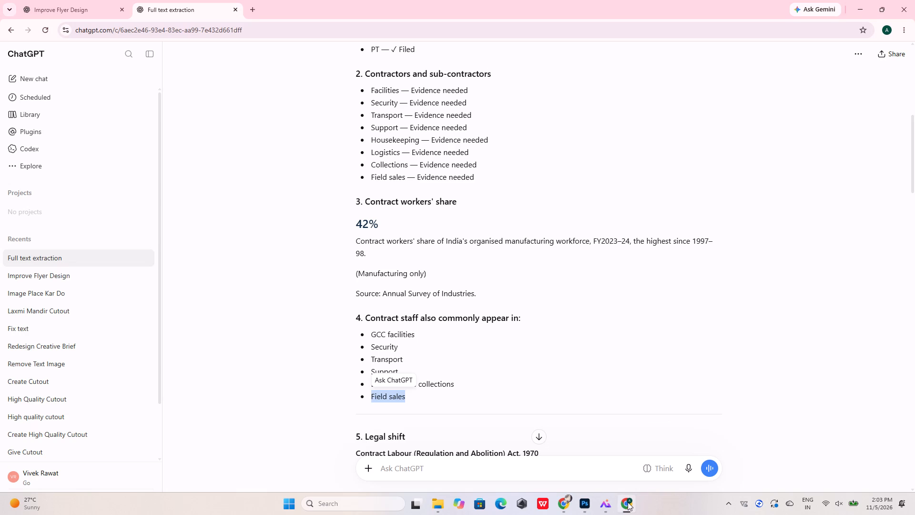
left_click(605, 504)
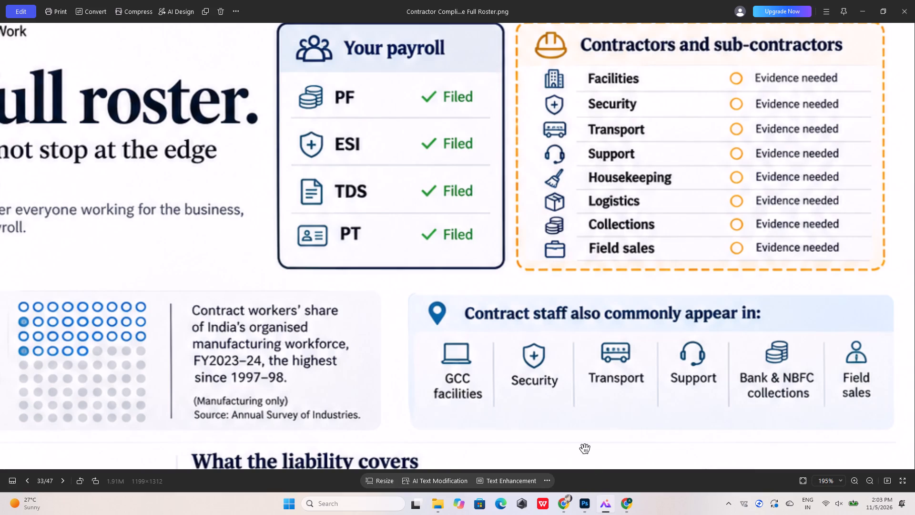
left_click_drag(585, 449, 575, 282)
left_click_drag(579, 307, 610, 284)
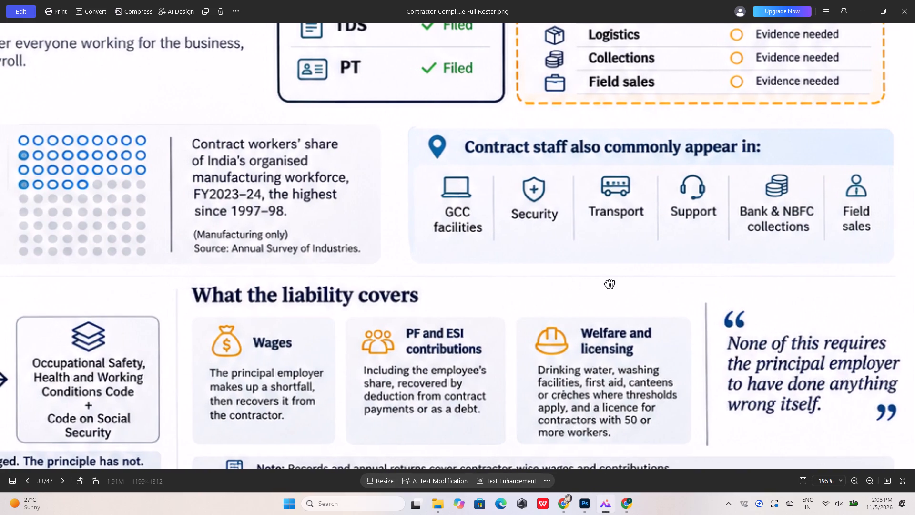
left_click_drag(610, 284, 638, 271)
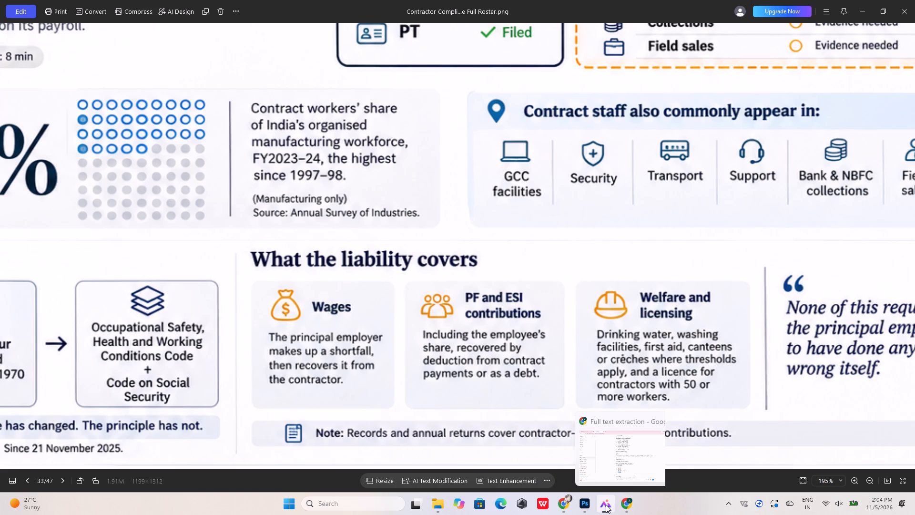
left_click(569, 504)
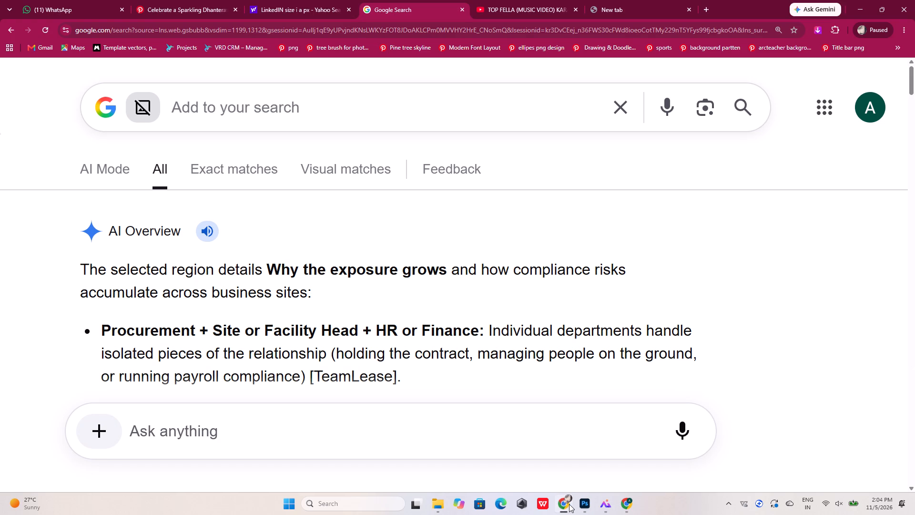
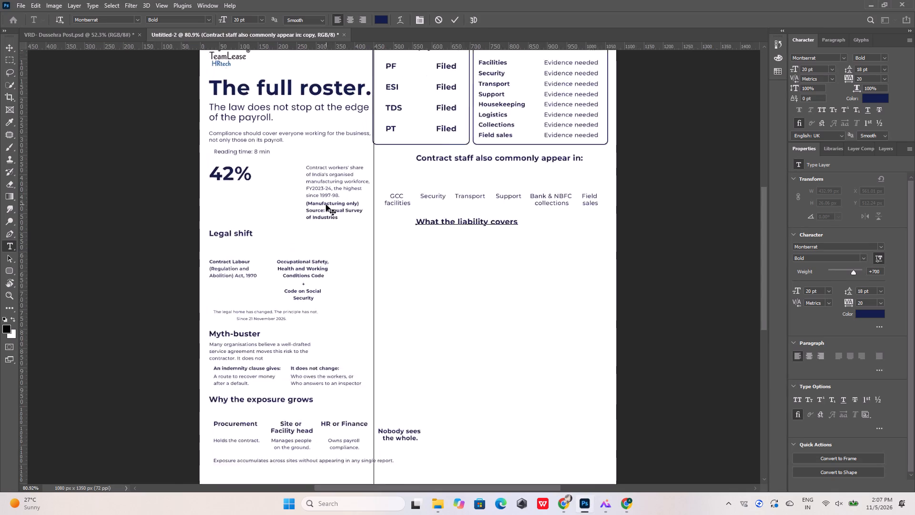
scroll(326, 205, "up", 2, "alt")
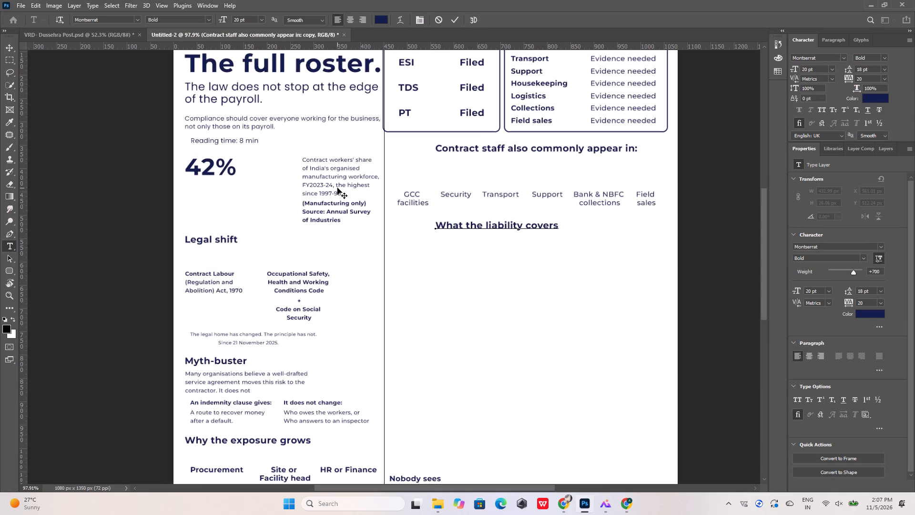
scroll(356, 222, "down", 4, "alt")
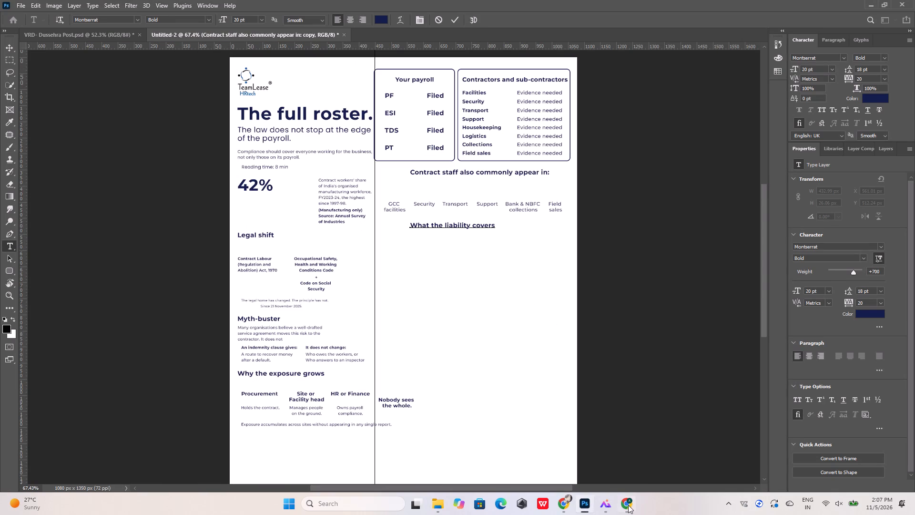
left_click(607, 504)
left_click(607, 504)
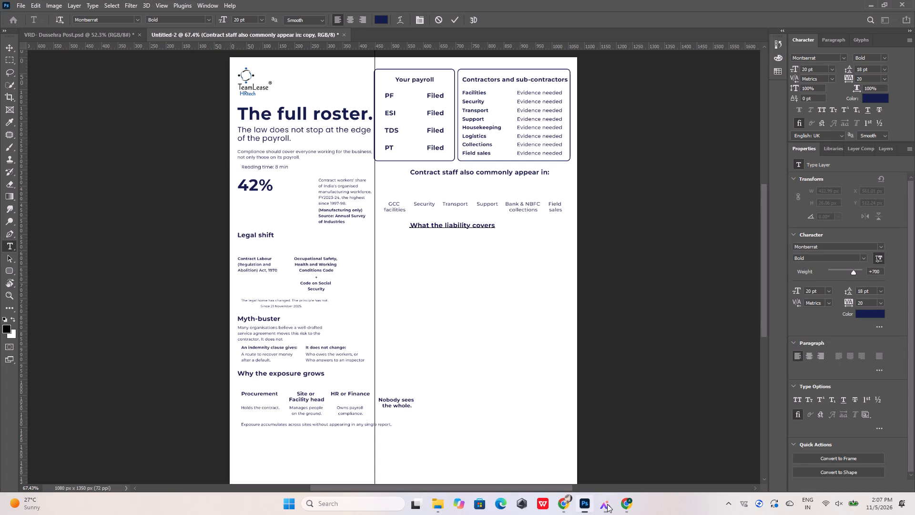
left_click(607, 504)
left_click(607, 504)
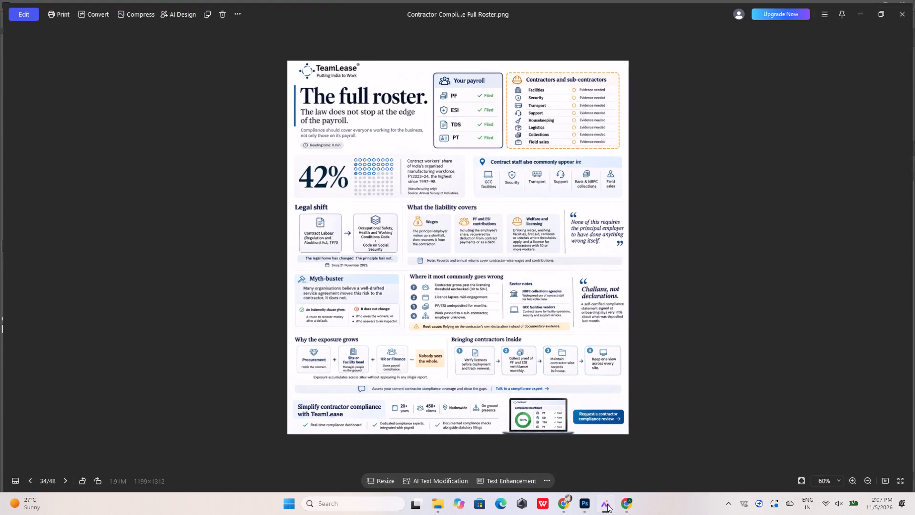
left_click(607, 504)
left_click(607, 504)
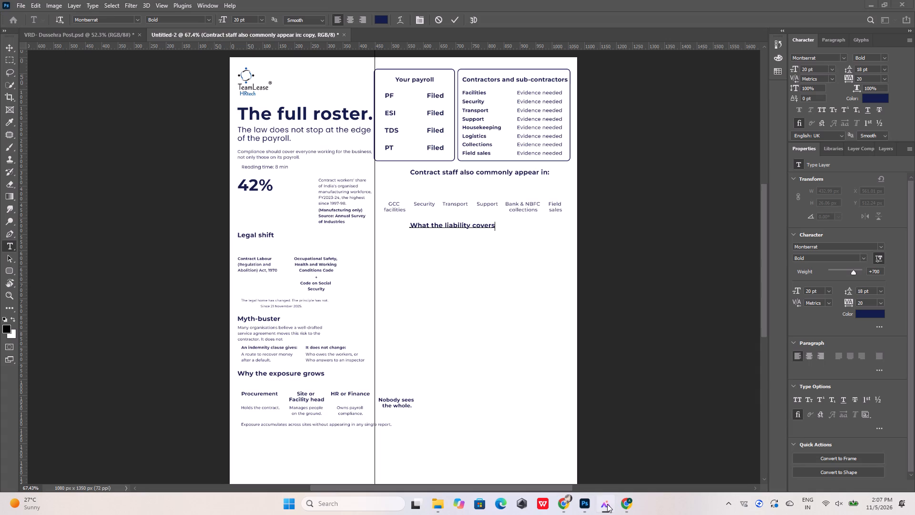
left_click(607, 504)
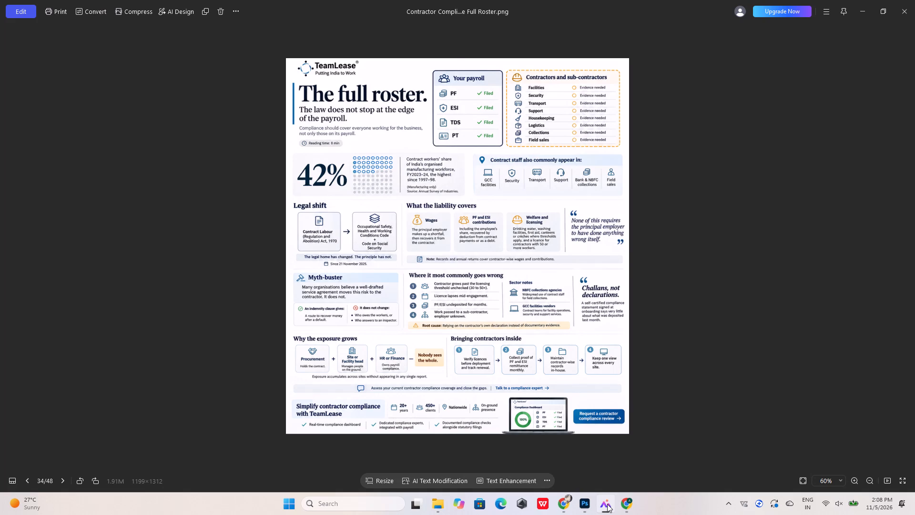
left_click(607, 504)
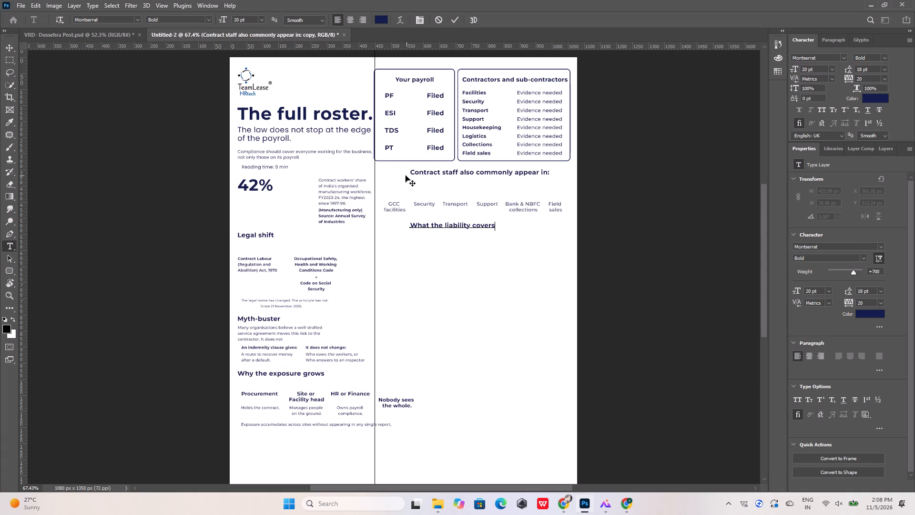
Finish editing the "What the liability covers" heading text.
left_click_drag(386, 169, 504, 216)
left_click(569, 234)
left_click(458, 20)
Scale the "Contract staff also commonly appear in:" heading and its row of labels down together to about 78%.
left_click_drag(571, 168, 404, 216)
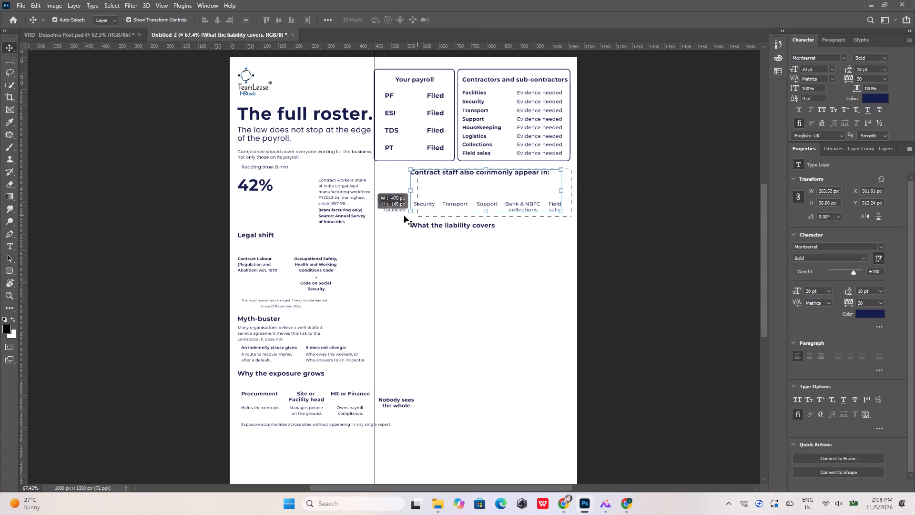
left_click_drag(404, 216, 381, 213)
left_click_drag(381, 213, 394, 205)
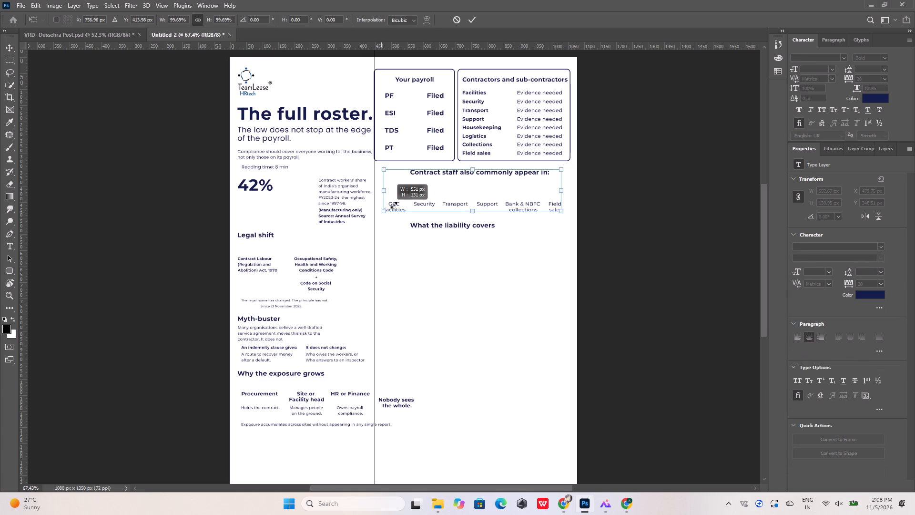
left_click_drag(394, 205, 410, 197)
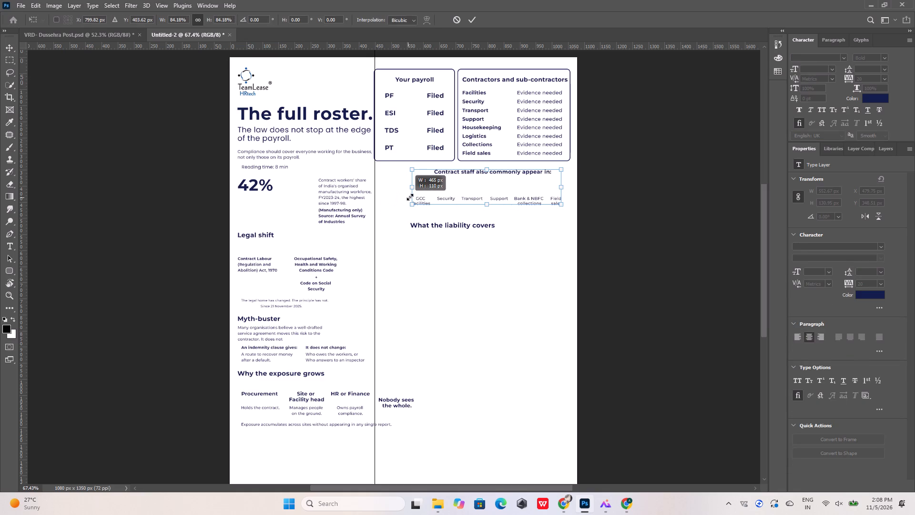
left_click_drag(410, 197, 418, 193)
left_click(475, 20)
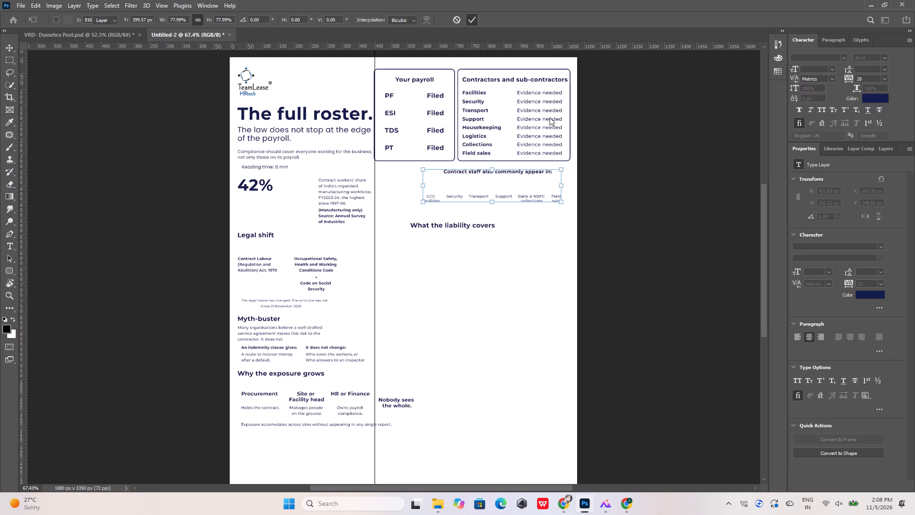
left_click(634, 175)
Move the contract workers' share paragraph and its source note 80 px to the right.
scroll(354, 193, "up", 3, "alt")
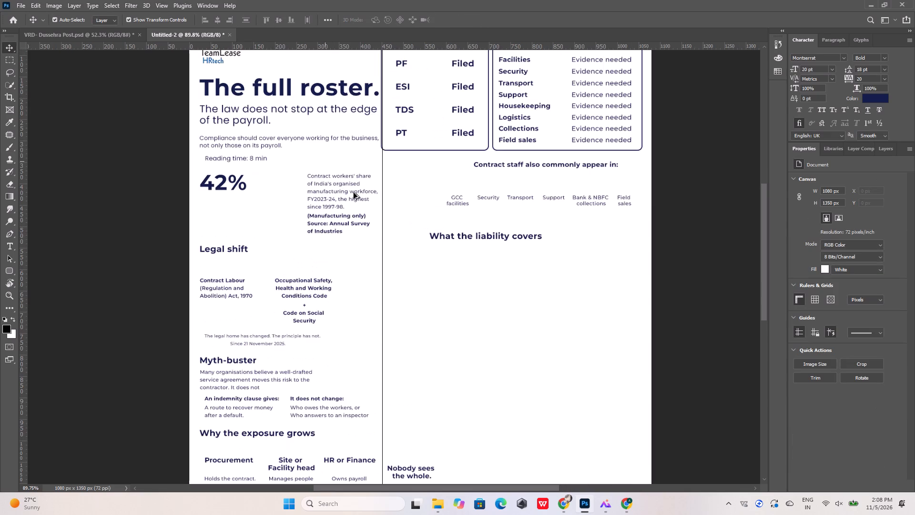
left_click(354, 191)
left_click(352, 221, "shift")
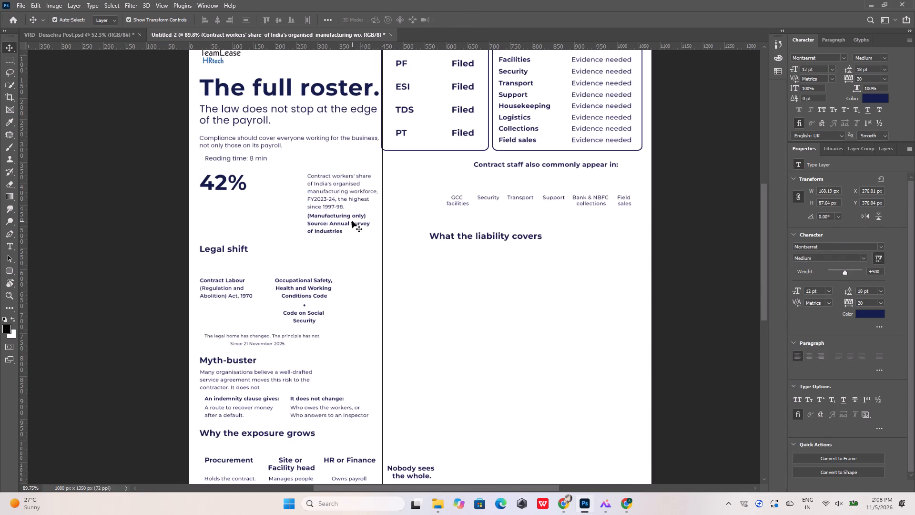
key("shift+Right")
key("shift+Right")
key("shift+Right")
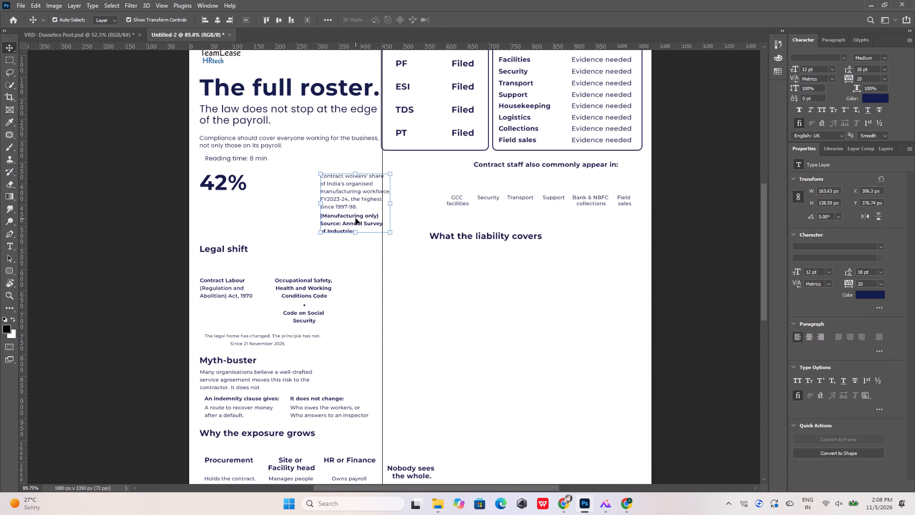
key("shift+Right")
key("shift+Right")
key("shift+Right")
key("shift+Right")
key("shift+Right")
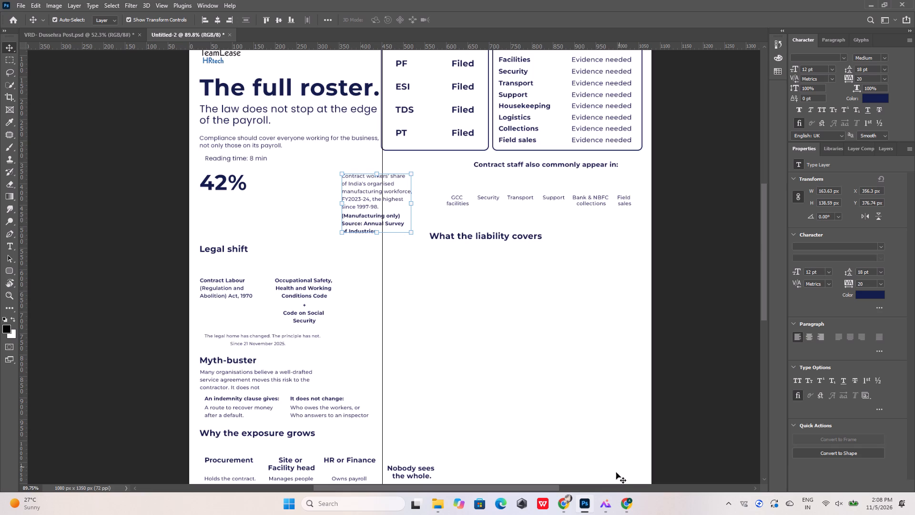
In the WPS Office reference image, examine the contract workers' share text beside the 42% figure up close.
left_click(608, 504)
left_click(608, 504)
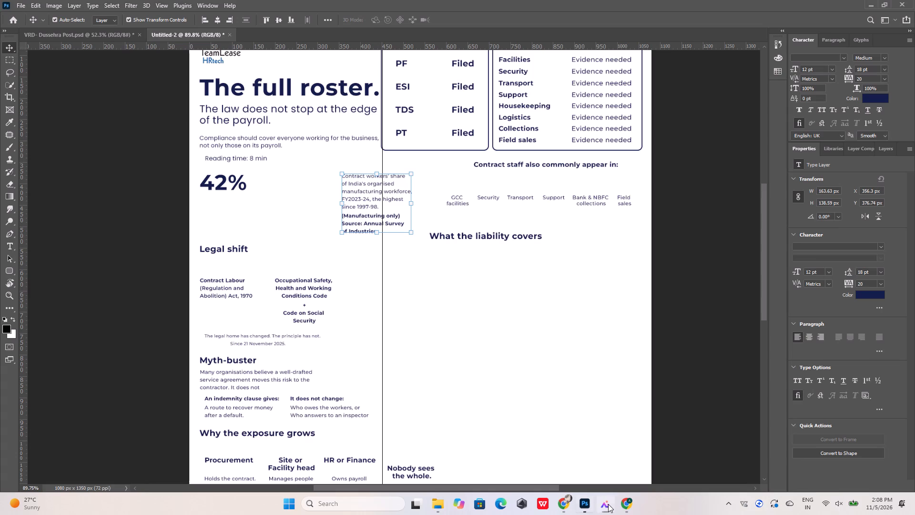
left_click(608, 504)
left_click(608, 504)
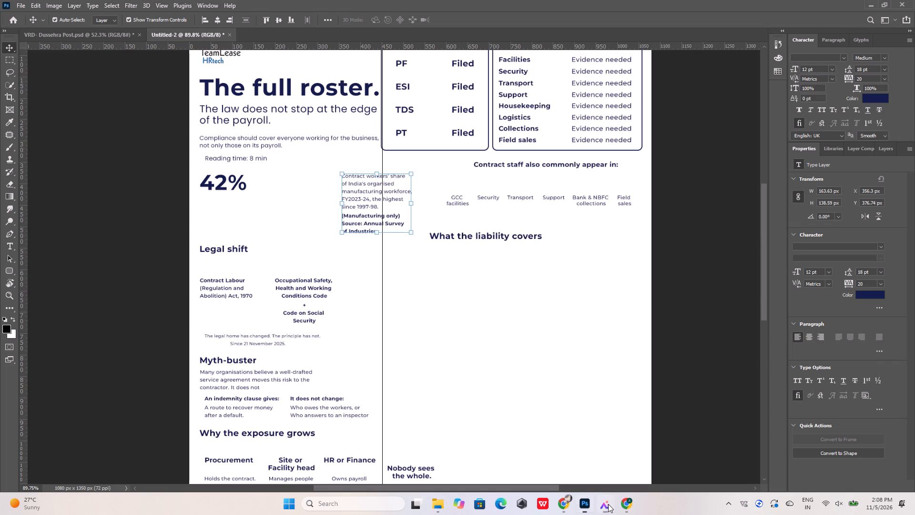
left_click(608, 501)
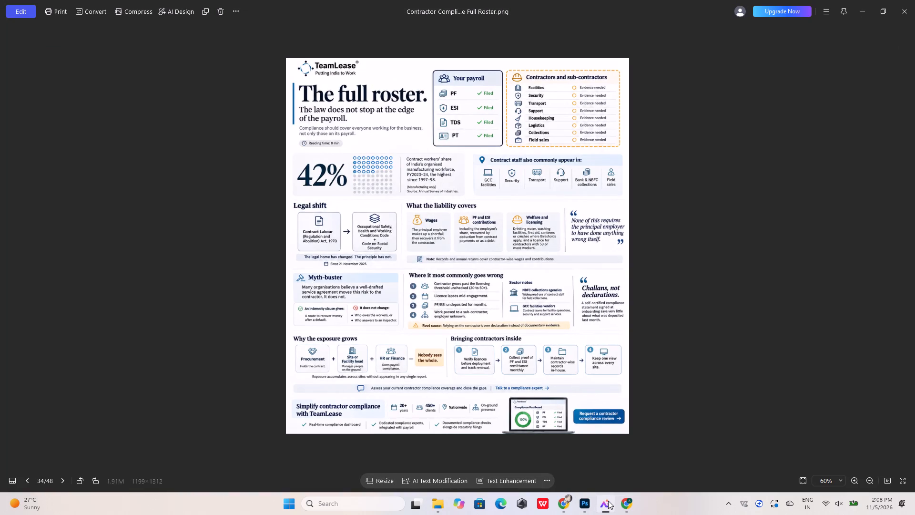
left_click(608, 501)
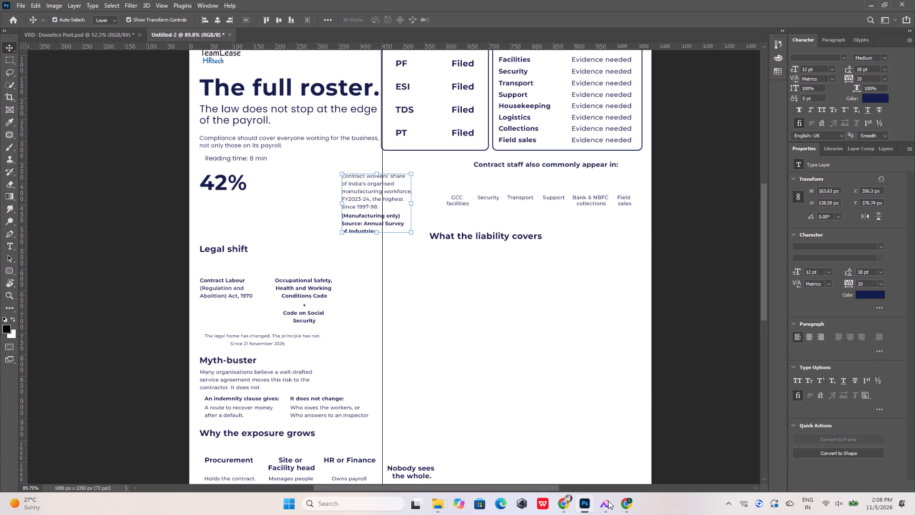
left_click(608, 501)
scroll(437, 173, "up", 2)
middle_click_drag(436, 173, 414, 196)
scroll(422, 186, "up", 9)
left_click_drag(416, 216, 468, 359)
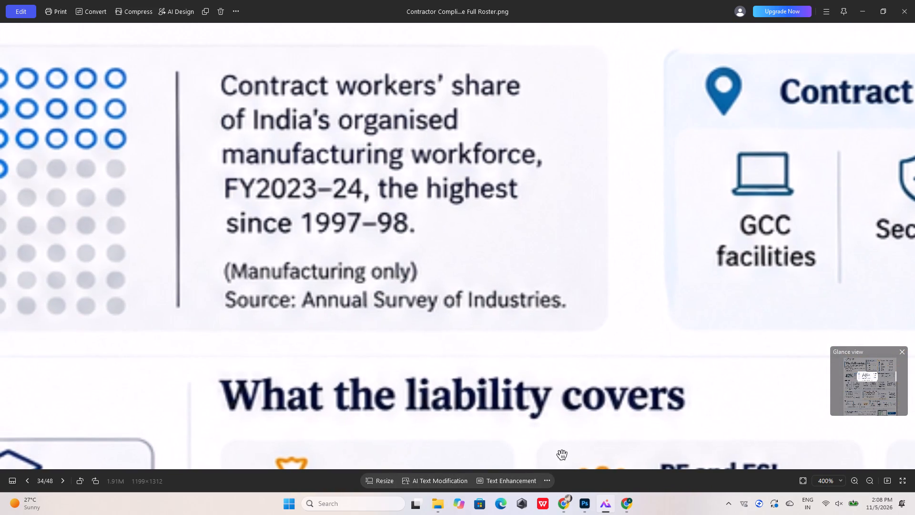
In Photoshop, set the "Contract workers' share of India's organised manufacturing workforce" paragraph to Montserrat Bold.
left_click(583, 499)
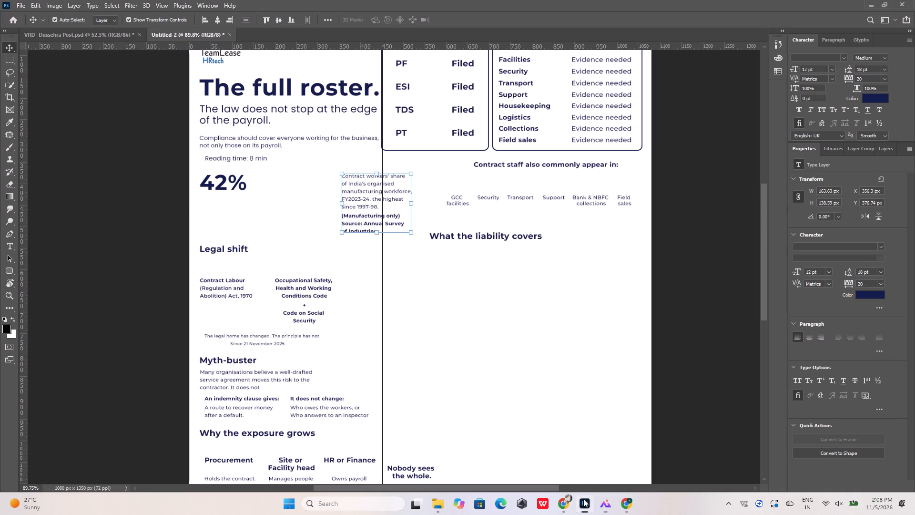
scroll(346, 205, "up", 10, "alt")
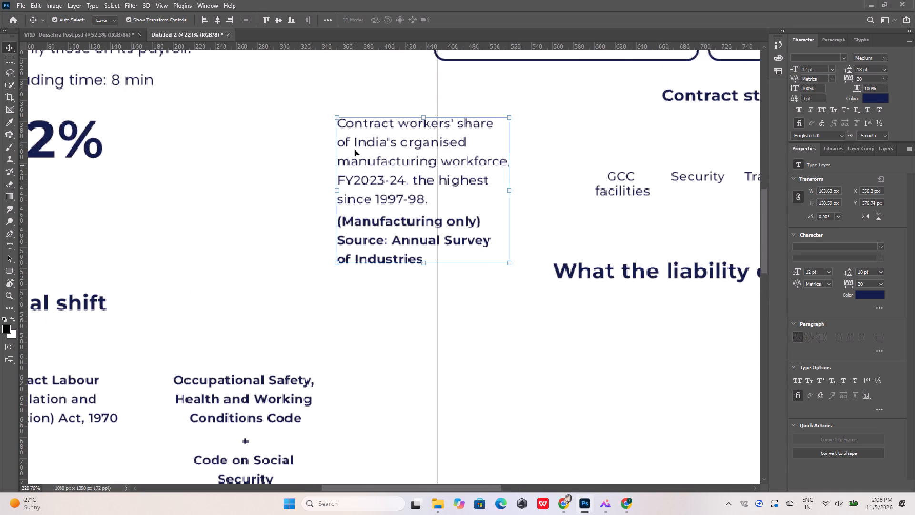
left_click(354, 123)
double_click(354, 123)
left_click(360, 93)
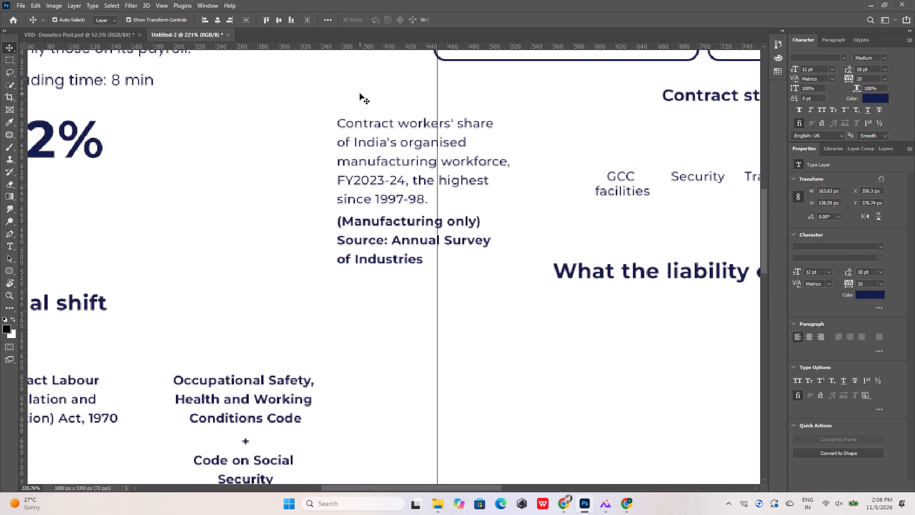
double_click(367, 123)
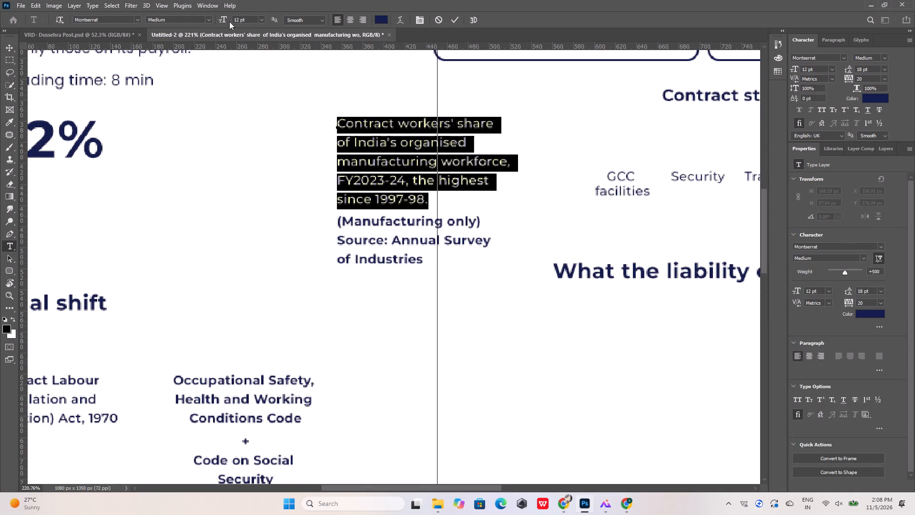
left_click(212, 19)
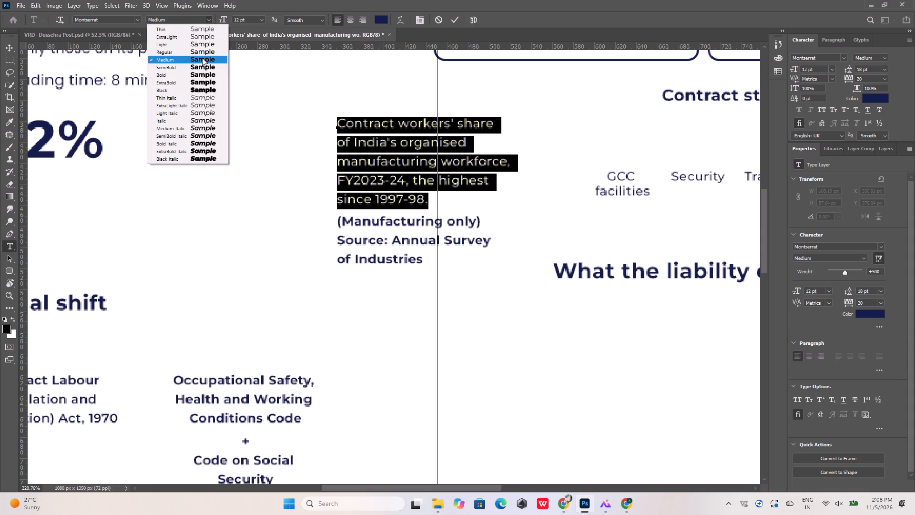
left_click(201, 74)
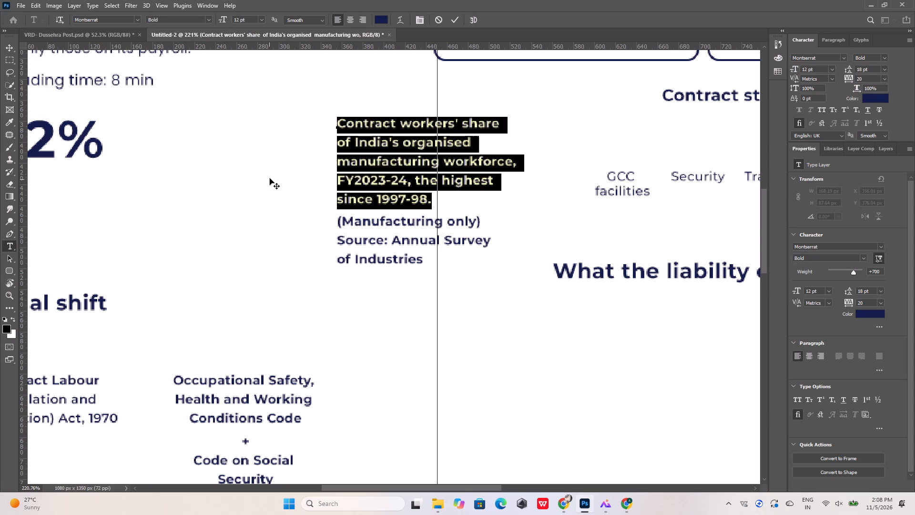
left_click(289, 157)
left_click(452, 21)
left_click(298, 87)
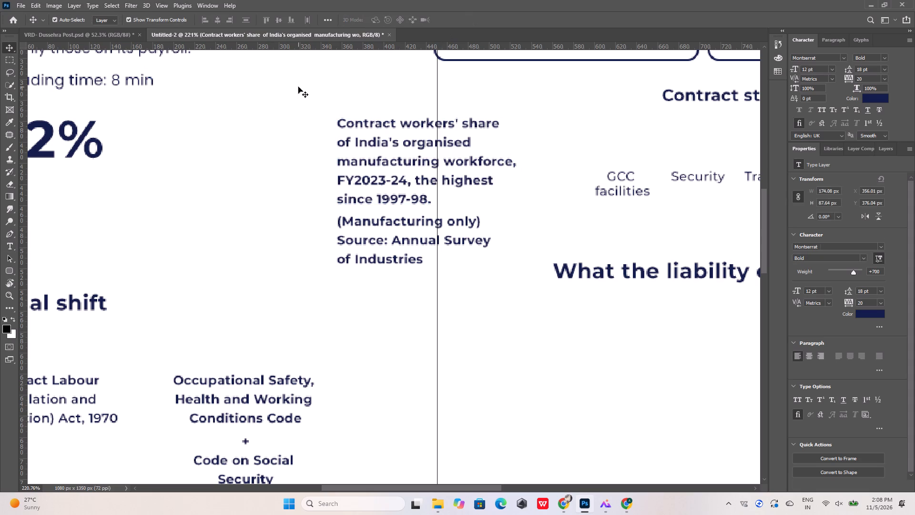
Set only the words "Annual Survey of Industries" in the source note to Medium weight.
left_click(380, 225)
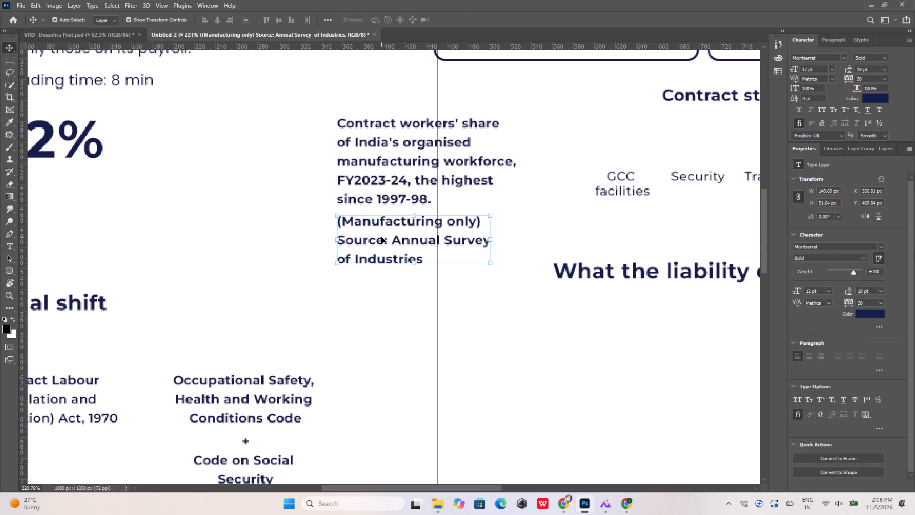
double_click(381, 237)
left_click_drag(343, 241, 392, 251)
left_click(395, 246)
left_click_drag(395, 246, 425, 264)
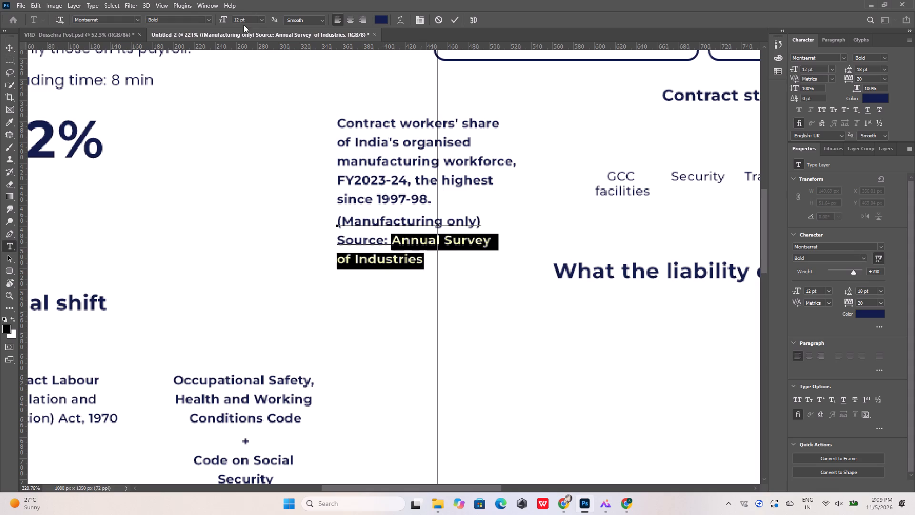
left_click(209, 19)
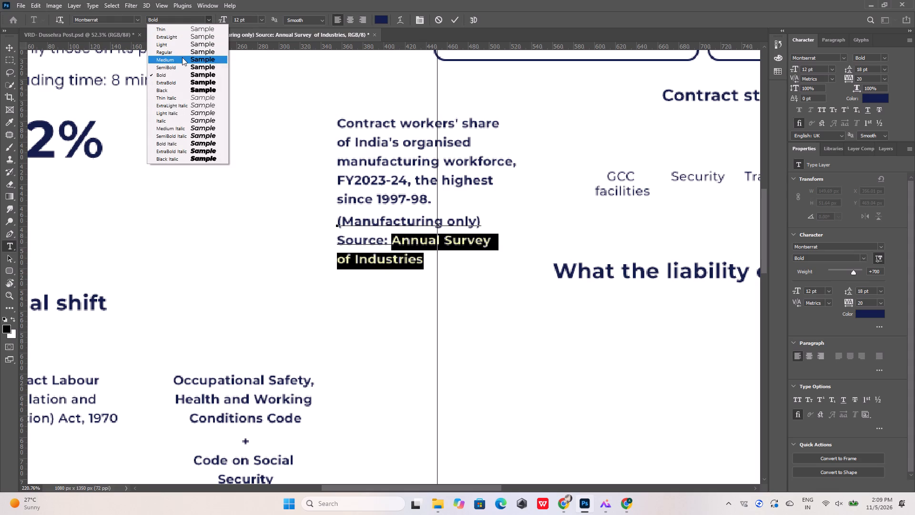
left_click(182, 57)
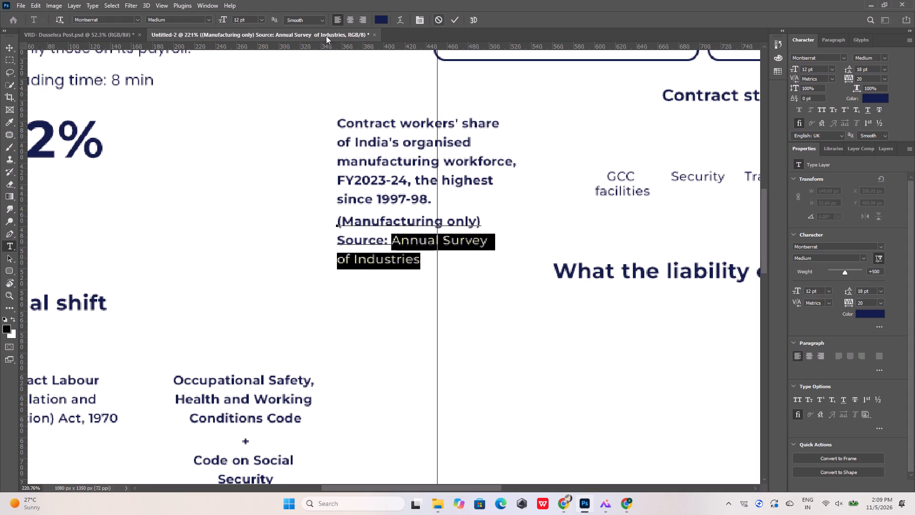
left_click(455, 17)
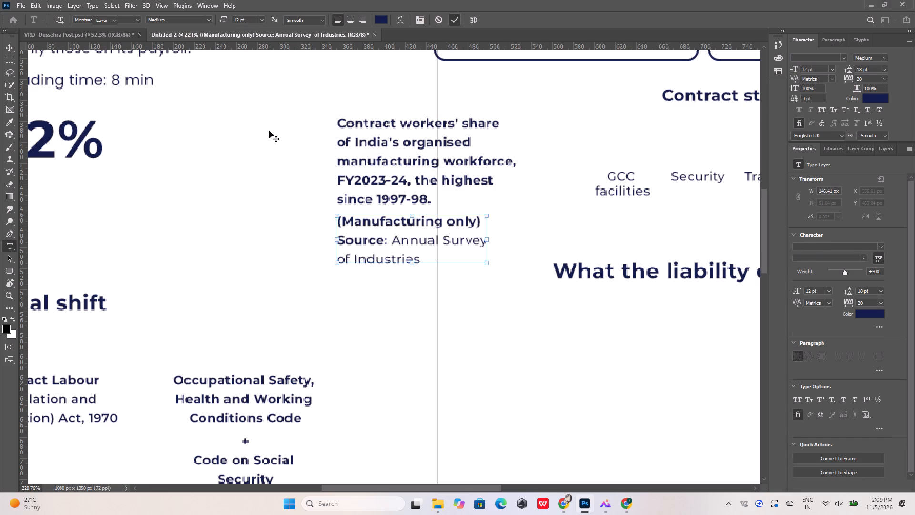
left_click(261, 132)
Move the "What the liability covers" heading about 108 px left and 23 px down, so it starts at the vertical guide.
scroll(327, 237, "down", 10, "alt")
scroll(495, 235, "up", 4, "alt")
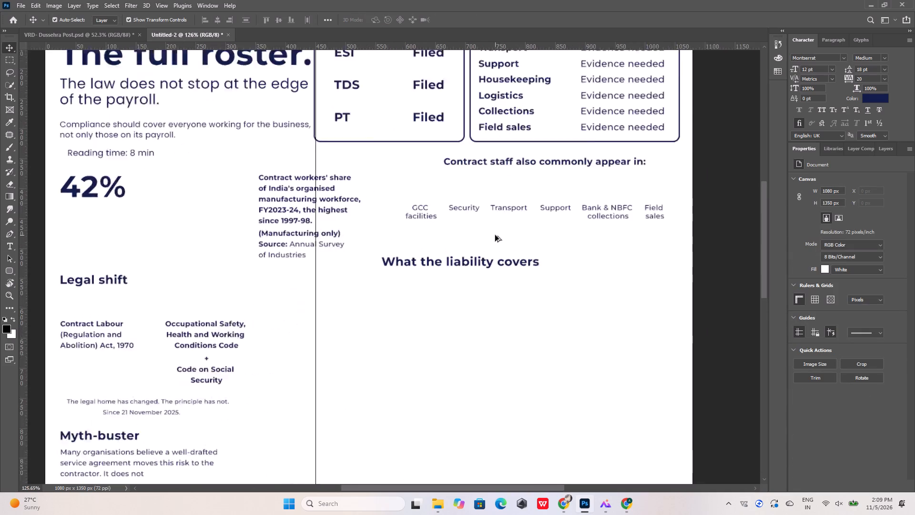
scroll(495, 235, "up", 4, "alt")
left_click(602, 501)
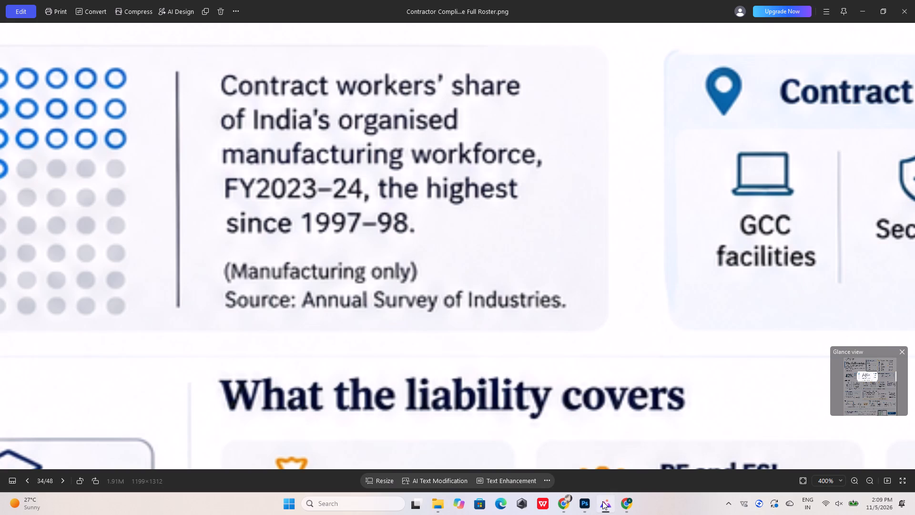
left_click(603, 500)
left_click(603, 499)
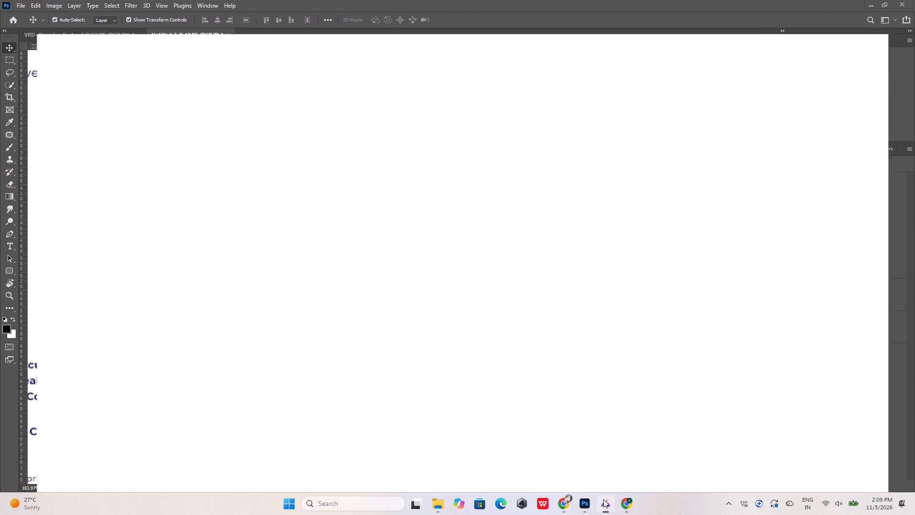
left_click(603, 499)
scroll(424, 257, "down", 2, "alt")
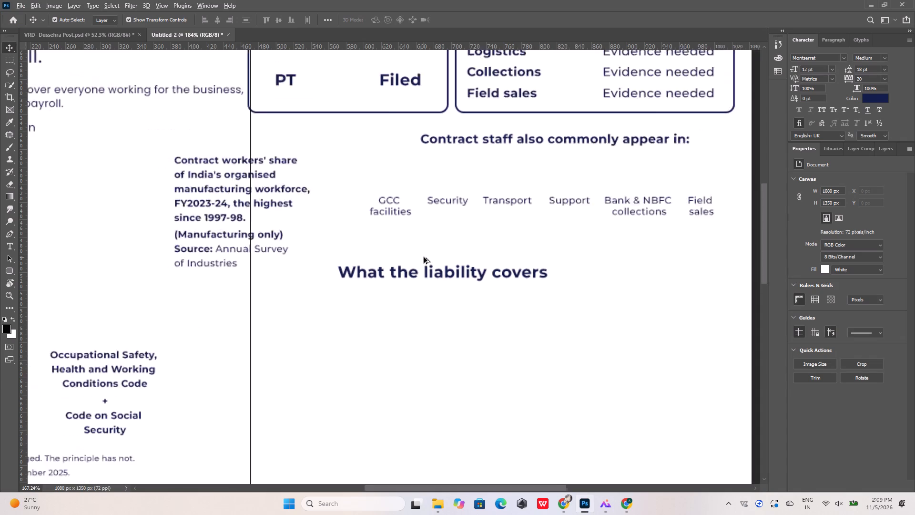
scroll(424, 257, "down", 2, "alt")
left_click_drag(417, 270, 296, 285)
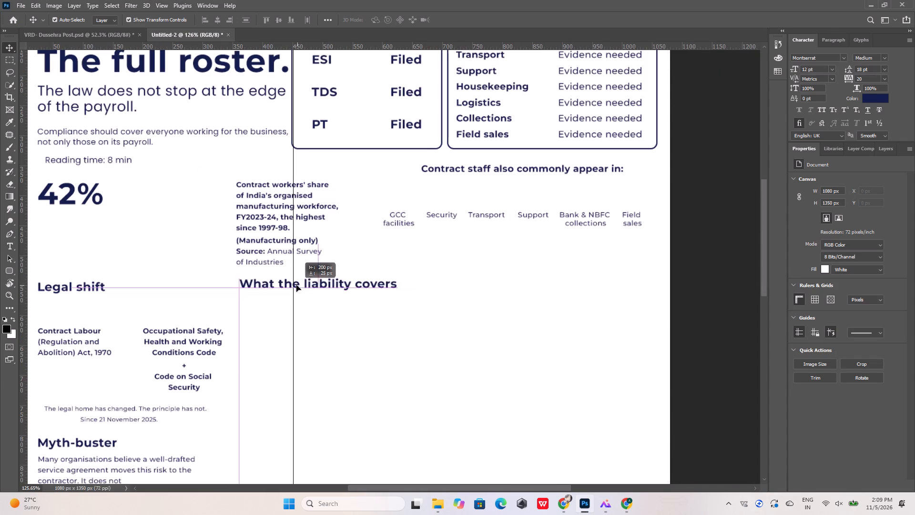
left_click_drag(296, 285, 363, 294)
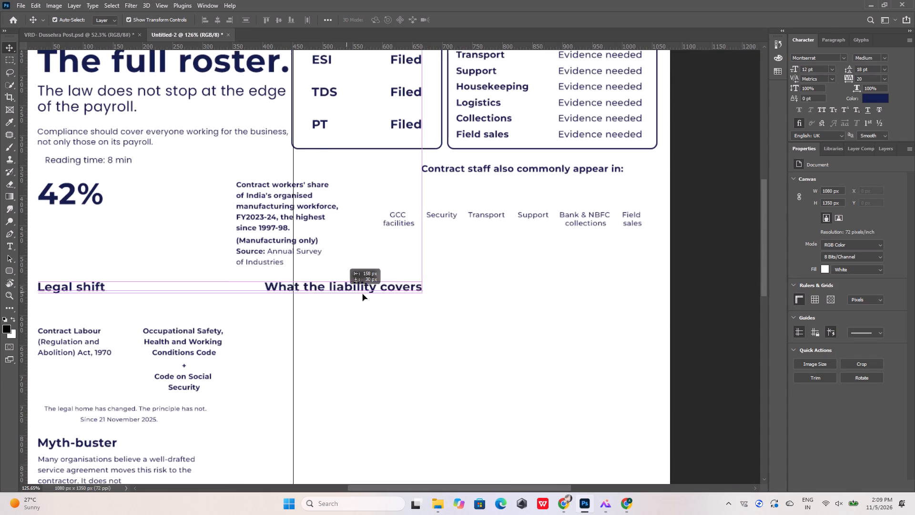
left_click_drag(363, 294, 352, 284)
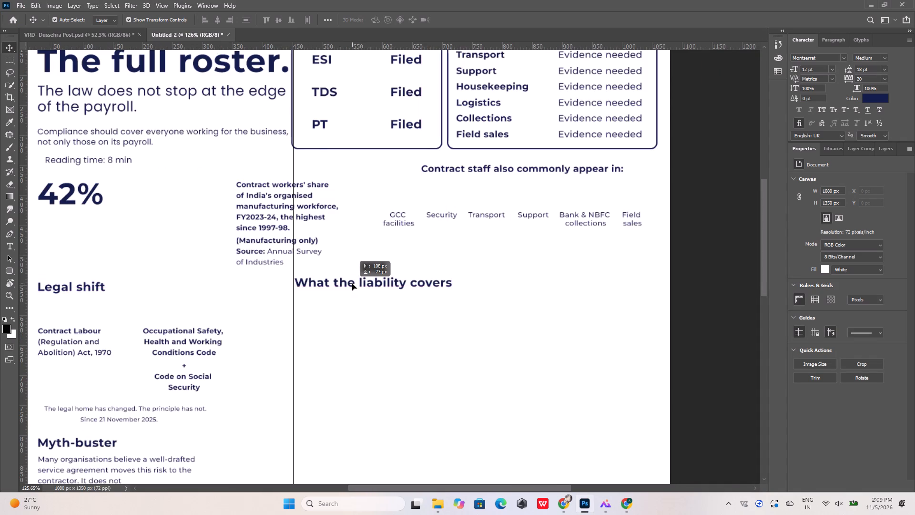
left_click(365, 318)
Compare the whole Photoshop layout with the full reference image in WPS Office.
scroll(361, 280, "down", 8, "alt")
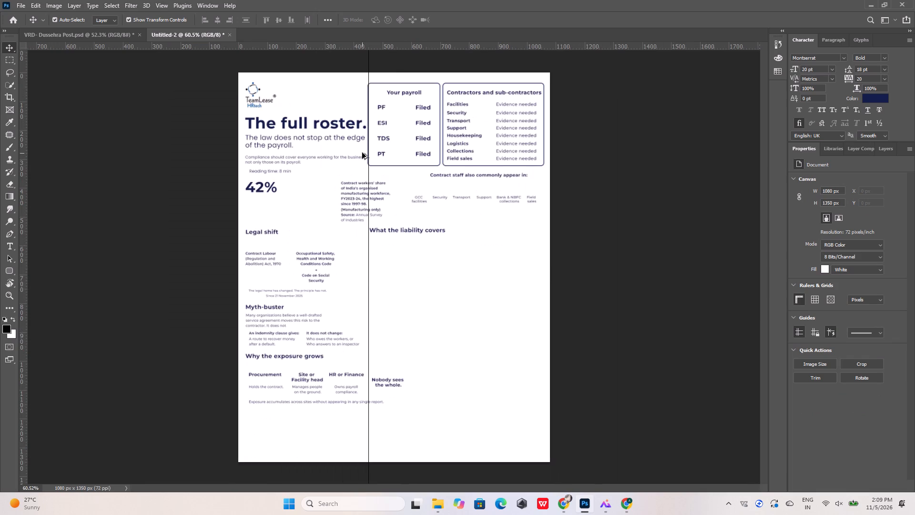
left_click(608, 502)
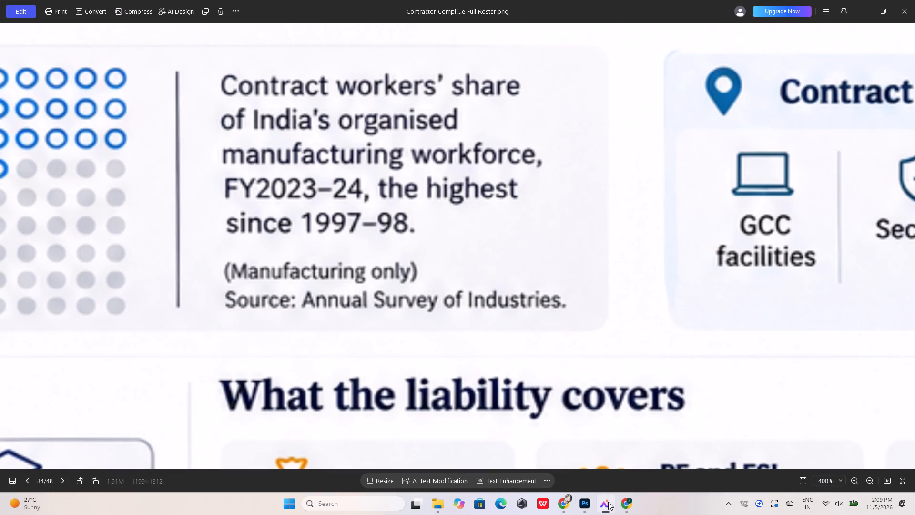
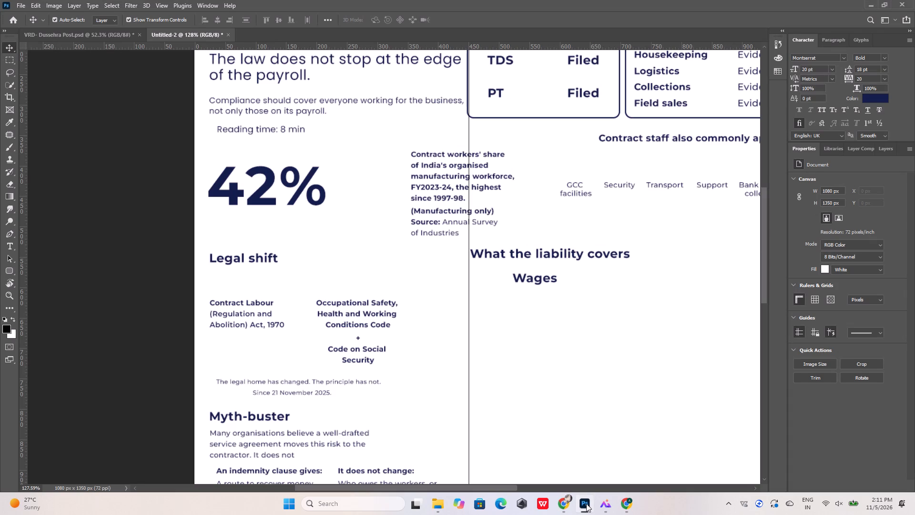
left_click(600, 500)
left_click(600, 500)
left_click(570, 185)
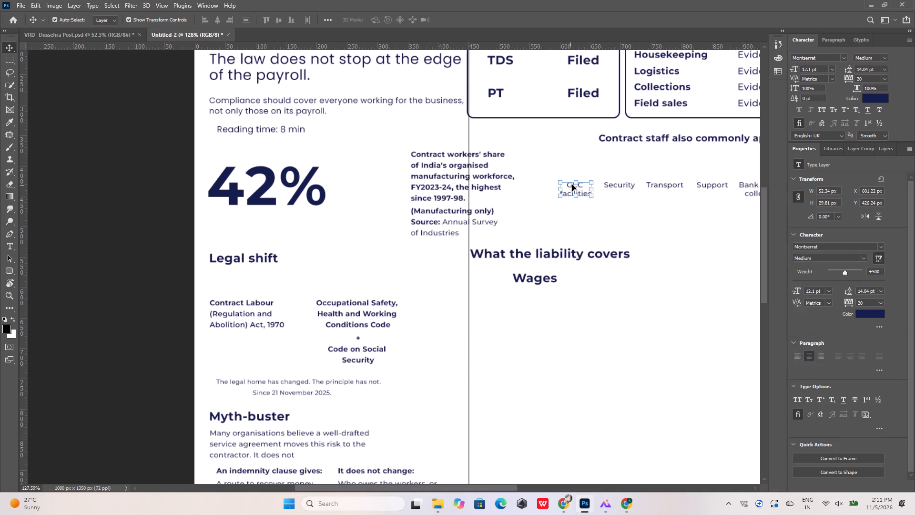
left_click_drag(570, 185, 524, 311, "alt")
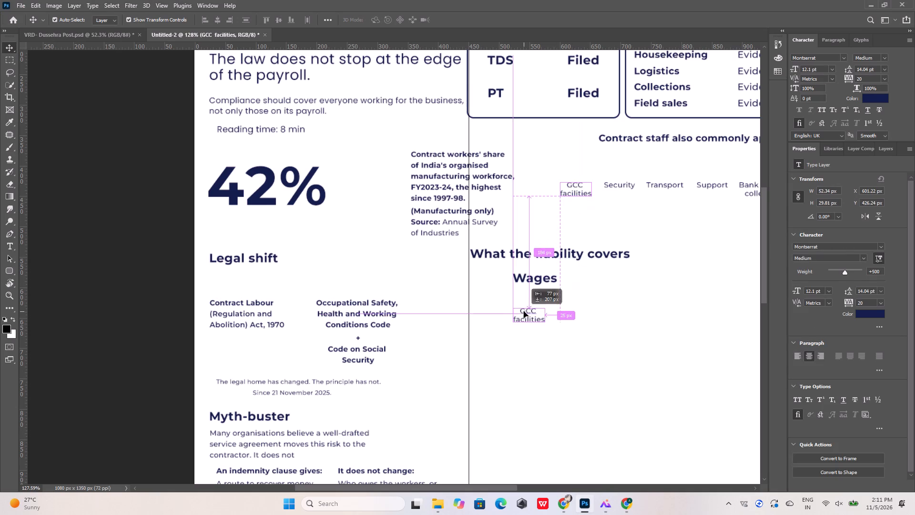
left_click_drag(524, 311, 529, 300, "alt")
double_click(529, 300)
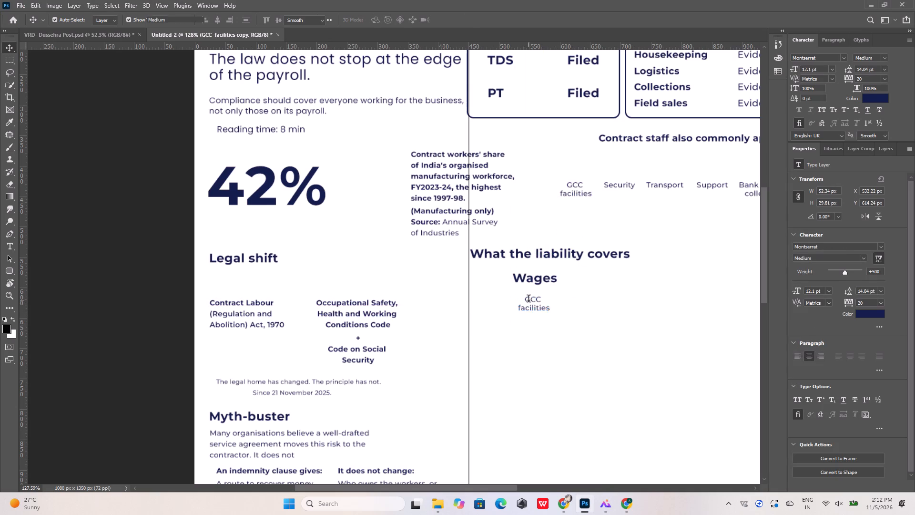
key("ctrl+v")
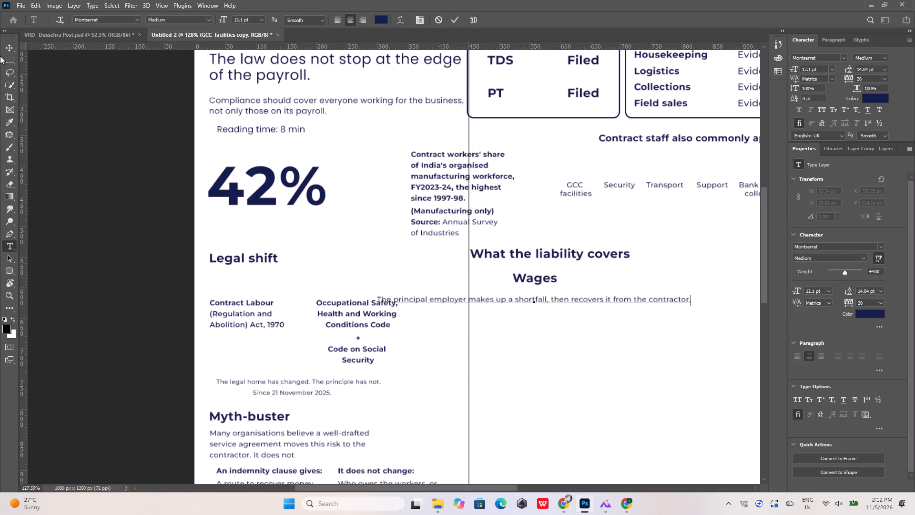
left_click(6, 47)
Move the principal employer sentence about 162 px right and 5 px down, so it starts just inside the vertical guide below "Wages".
left_click_drag(472, 300, 528, 307)
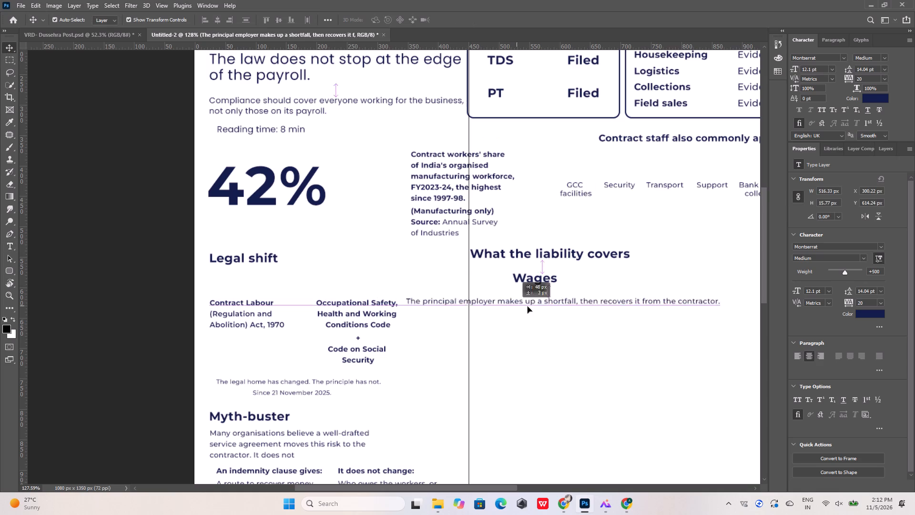
left_click_drag(528, 307, 571, 313)
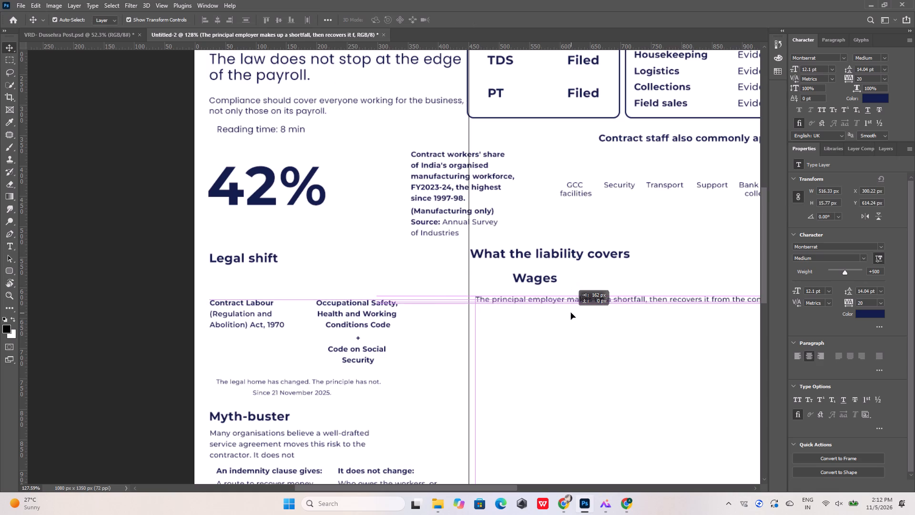
left_click_drag(571, 313, 571, 314)
left_click(563, 300)
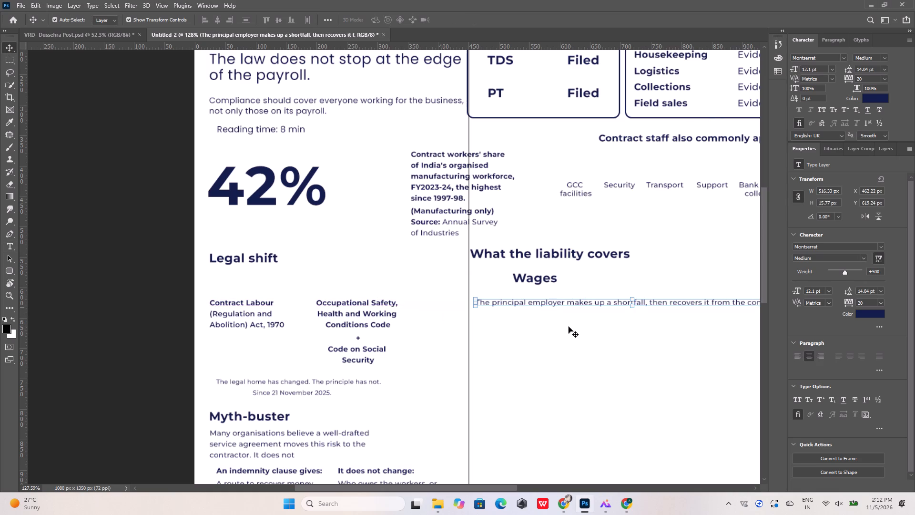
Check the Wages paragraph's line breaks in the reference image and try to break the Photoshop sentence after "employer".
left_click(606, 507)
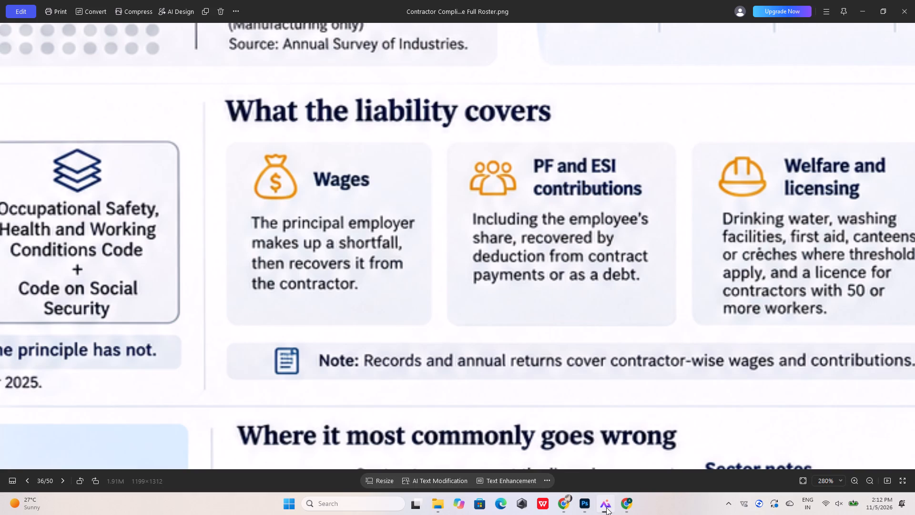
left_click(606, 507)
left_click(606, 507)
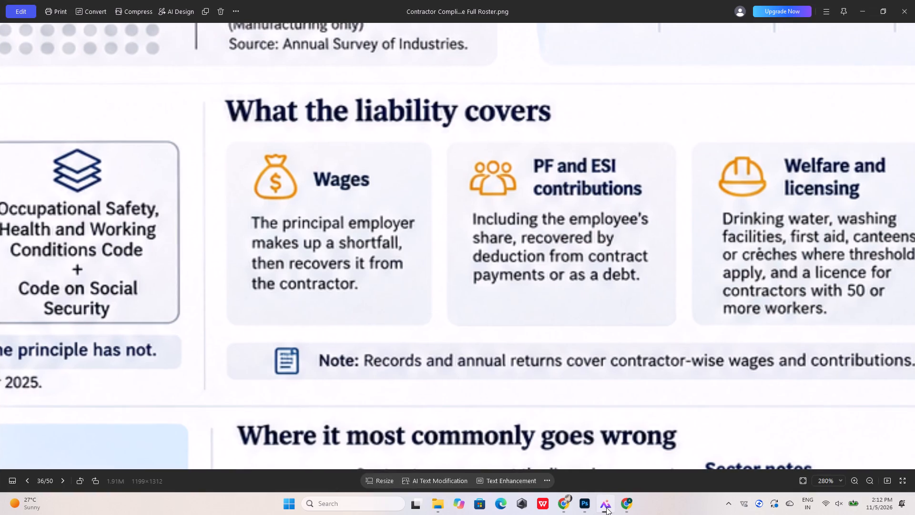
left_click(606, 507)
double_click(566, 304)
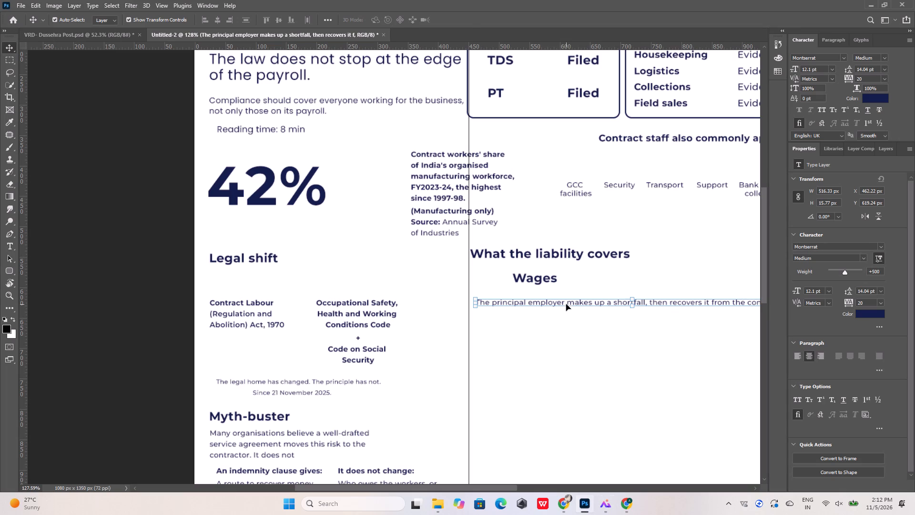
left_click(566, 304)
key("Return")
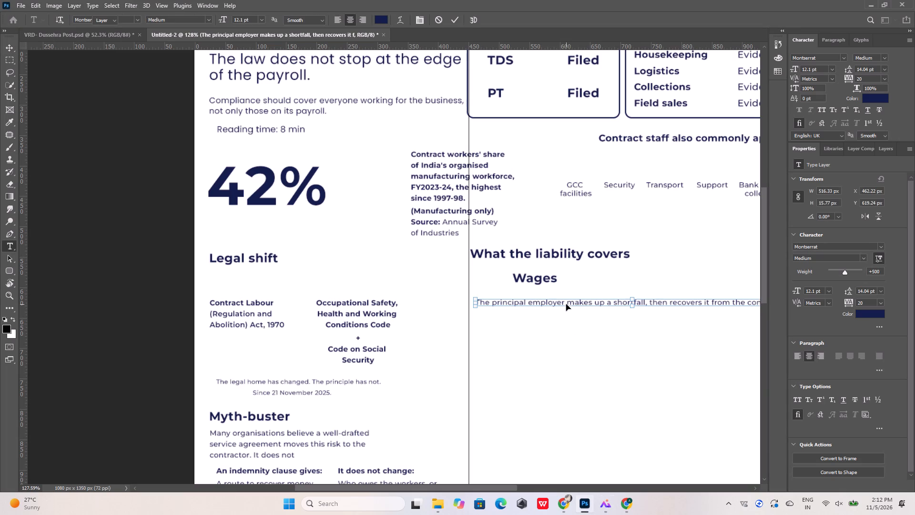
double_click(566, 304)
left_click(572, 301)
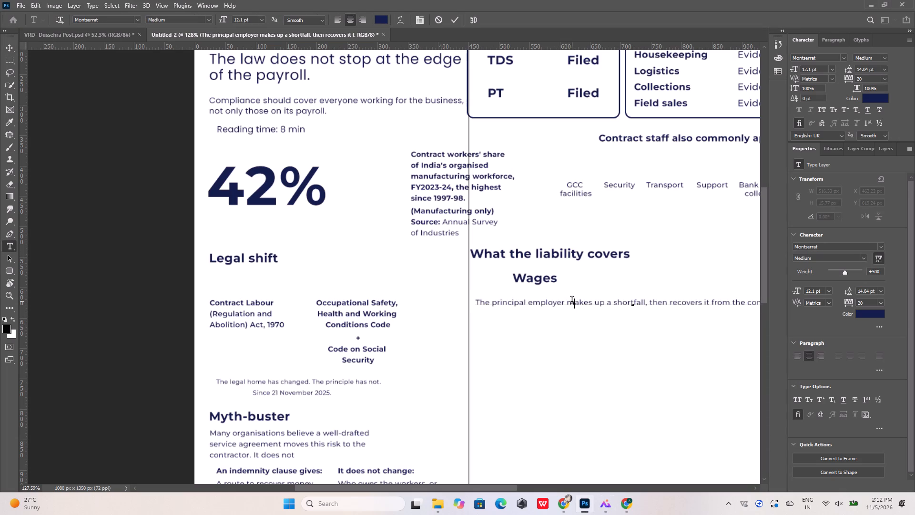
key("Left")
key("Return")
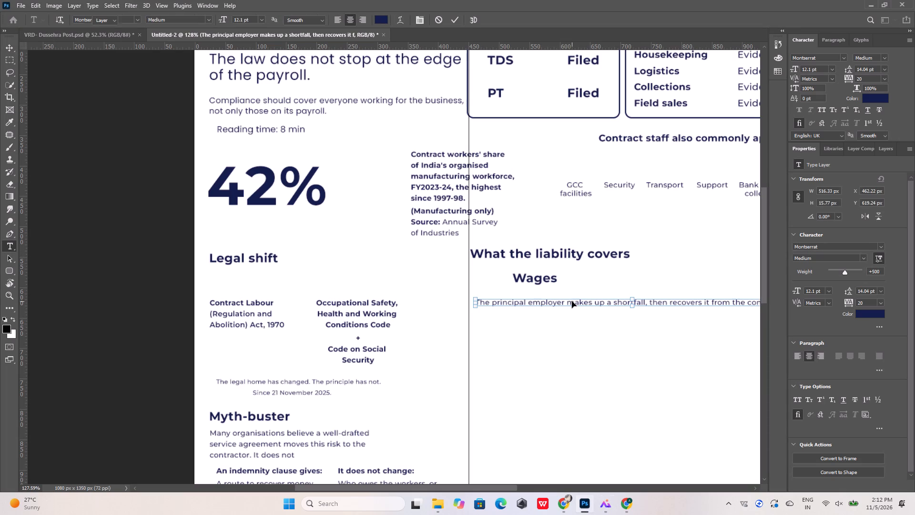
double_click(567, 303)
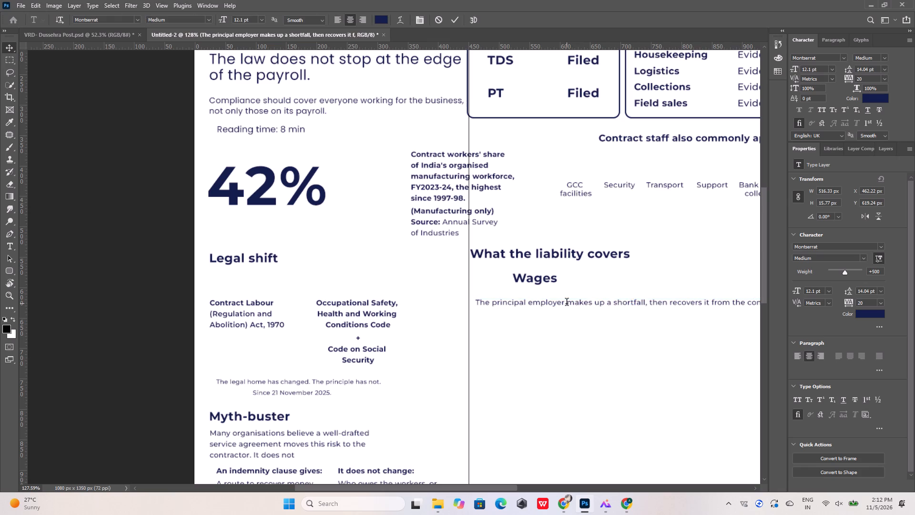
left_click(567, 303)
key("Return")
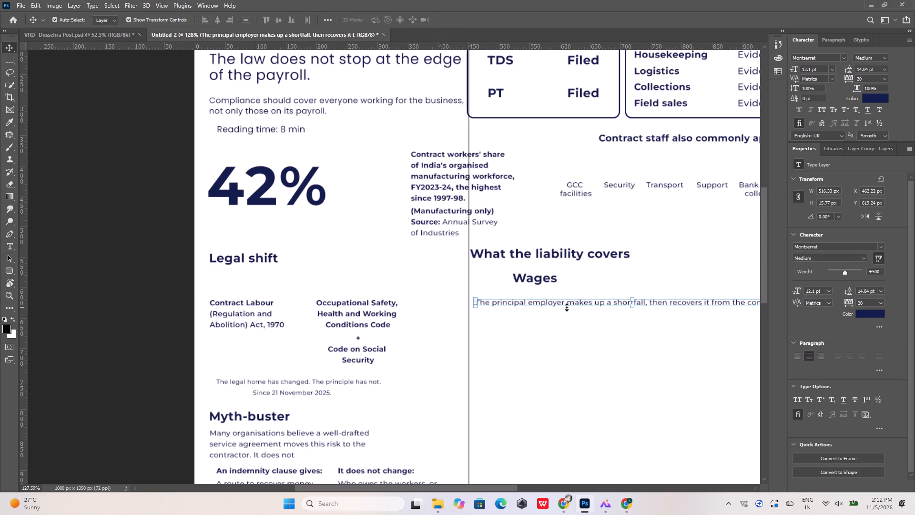
Insert a line break after "employer" in the principal employer sentence below "Wages".
triple_click(566, 301)
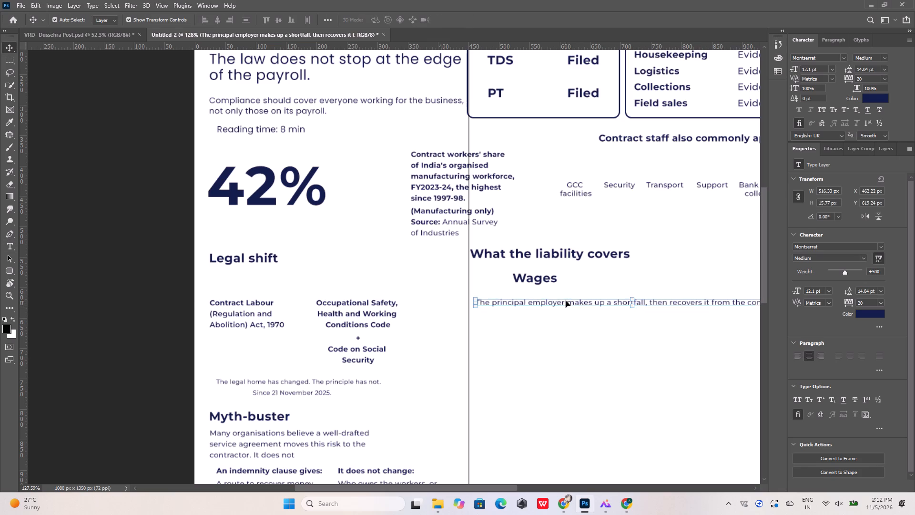
left_click(566, 301)
scroll(566, 301, "up", 12, "alt")
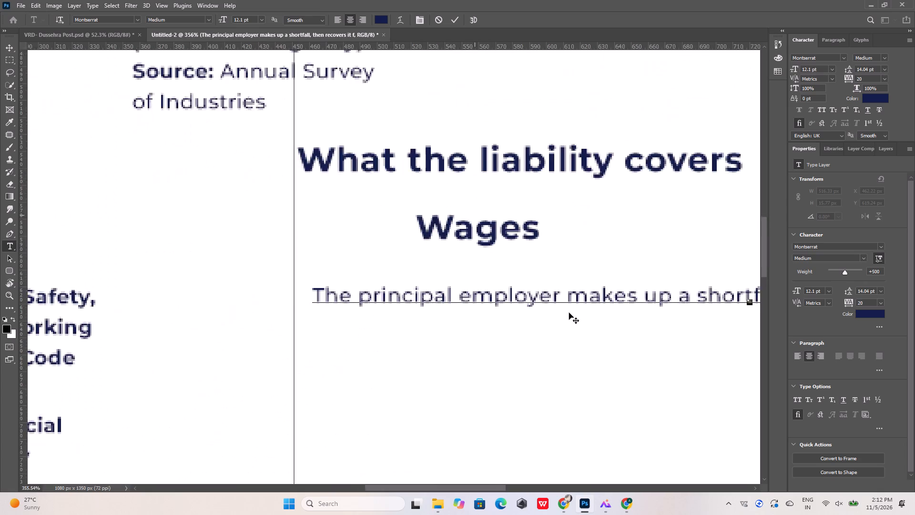
scroll(569, 313, "up", 3, "alt")
key("Right")
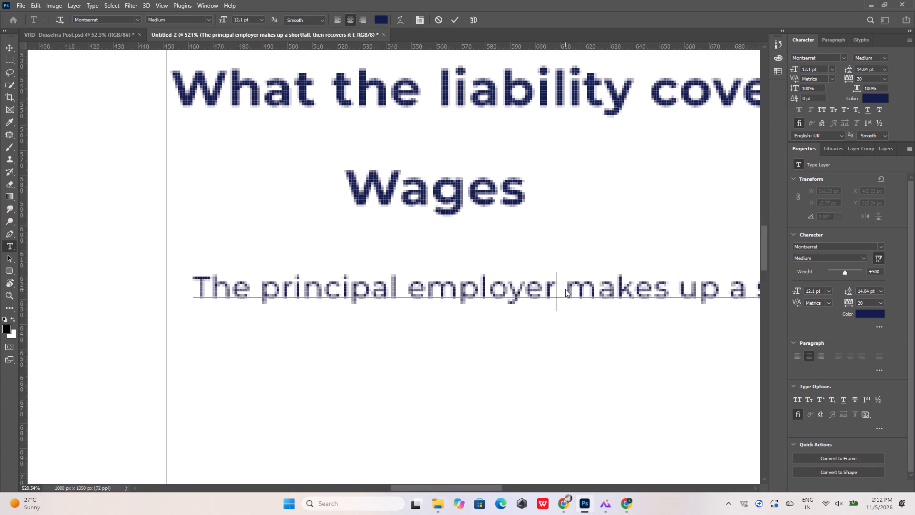
key("Return")
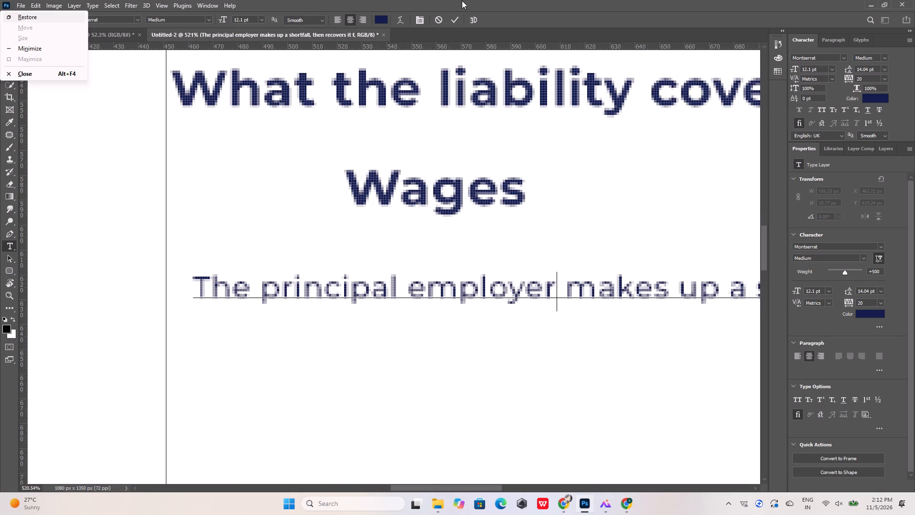
left_click(461, 19)
double_click(560, 288)
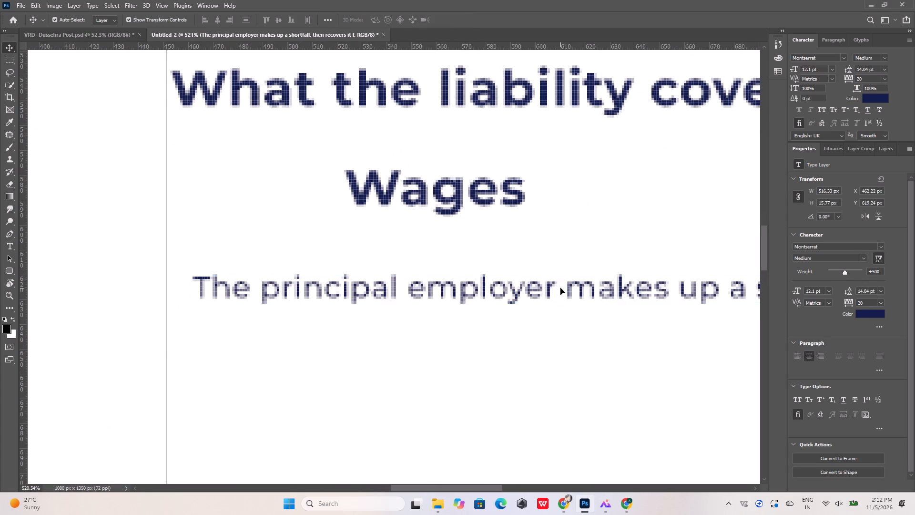
left_click(563, 288)
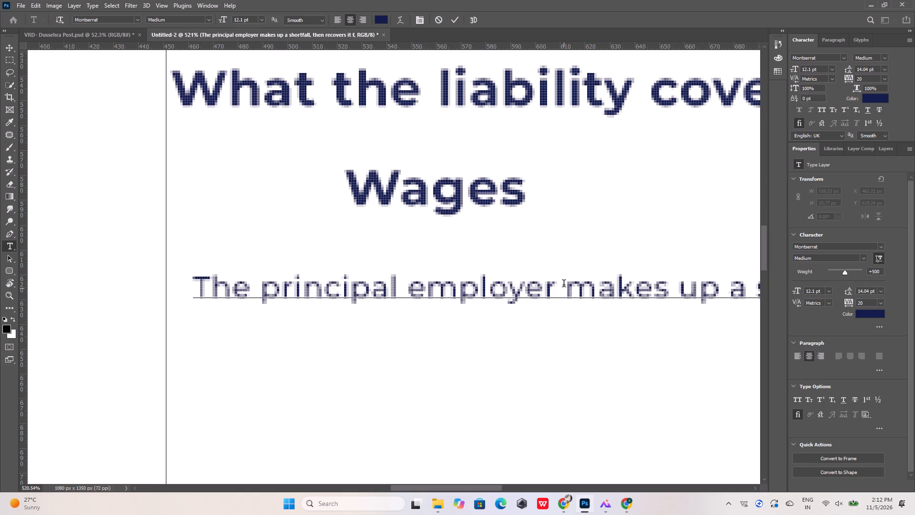
key("Return")
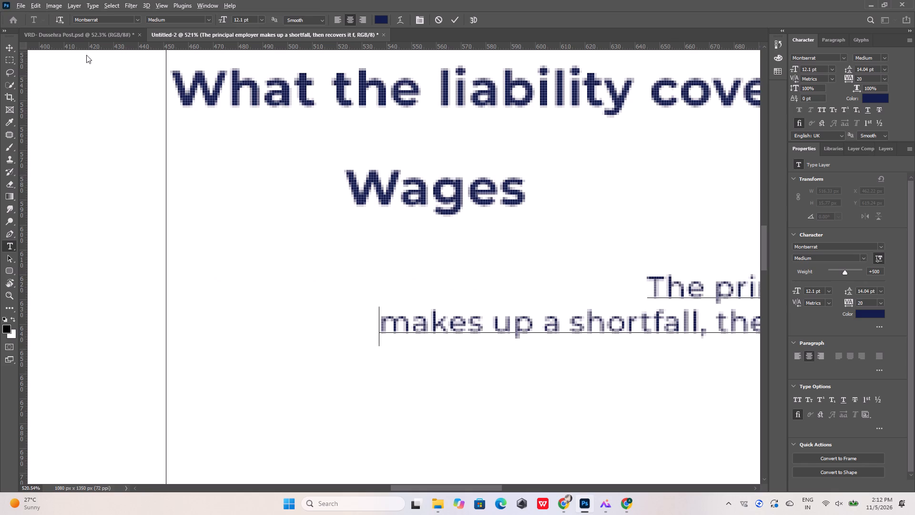
scroll(285, 269, "down", 11, "alt")
left_click(458, 21)
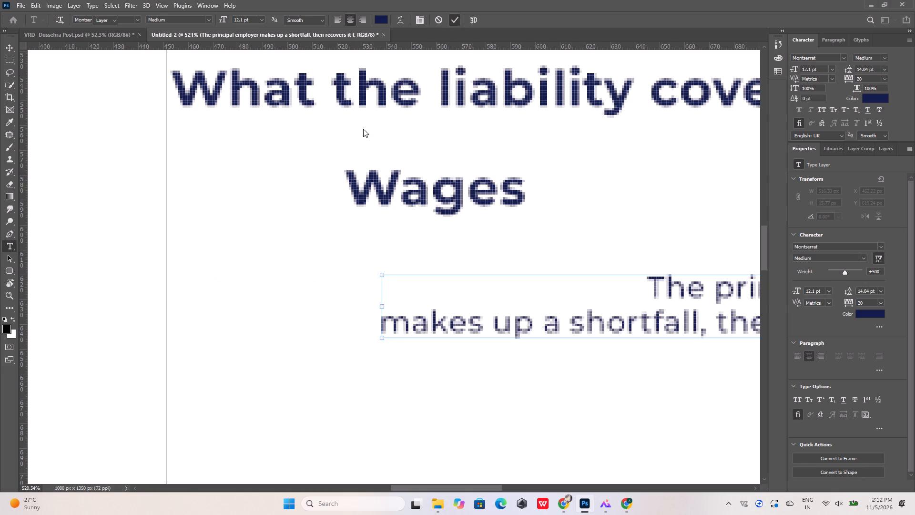
Check the Wages paragraph in the reference image and break the Photoshop sentence after "shortfall," to start a third line.
scroll(244, 239, "down", 8, "alt")
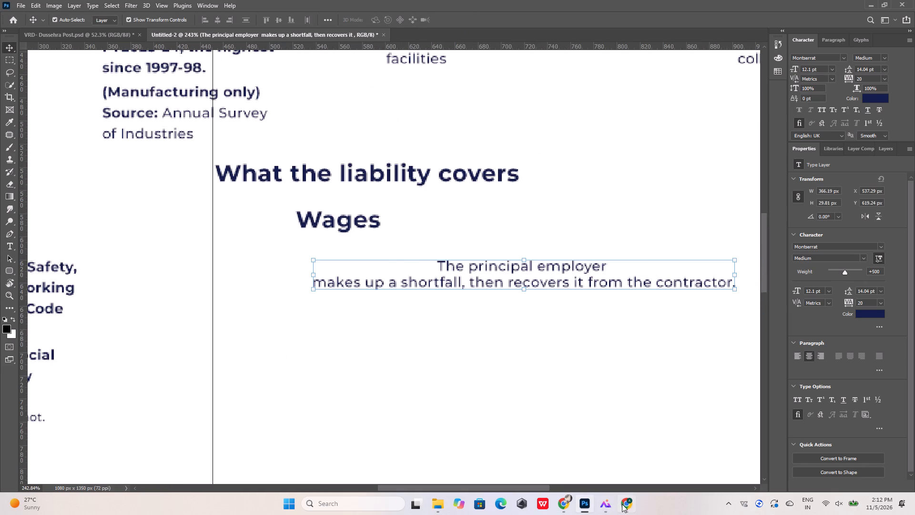
left_click(623, 503)
left_click(623, 503)
left_click(607, 506)
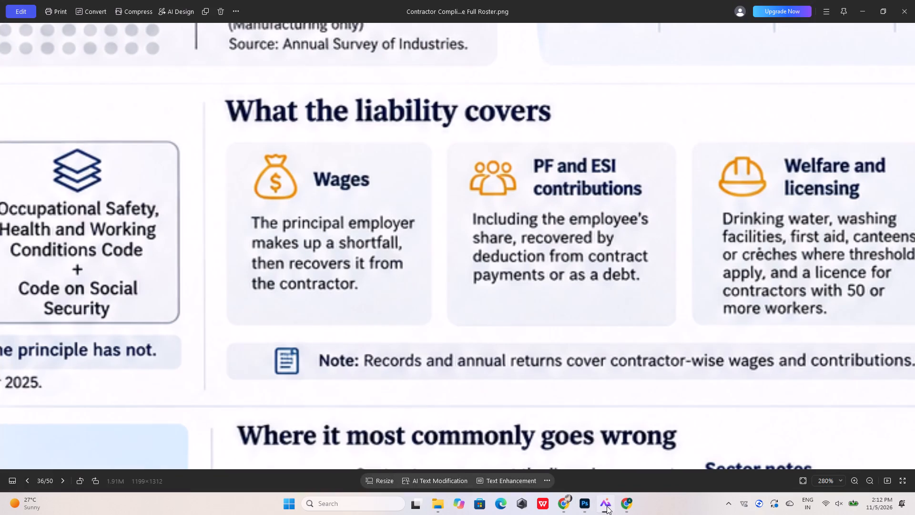
left_click(607, 506)
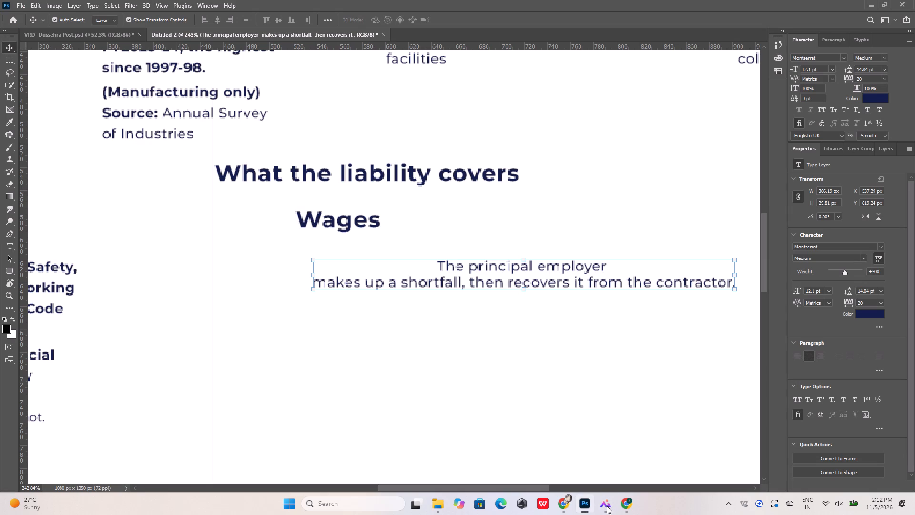
double_click(466, 282)
left_click(468, 282)
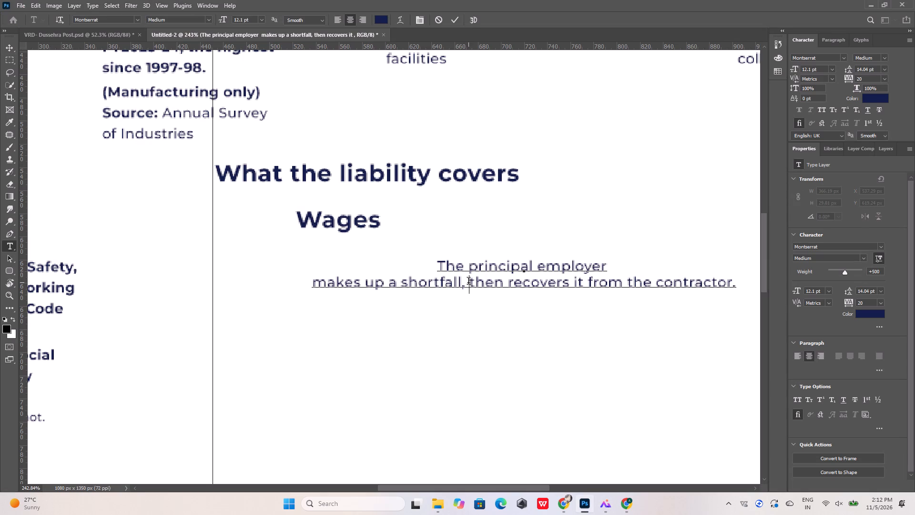
key("Return")
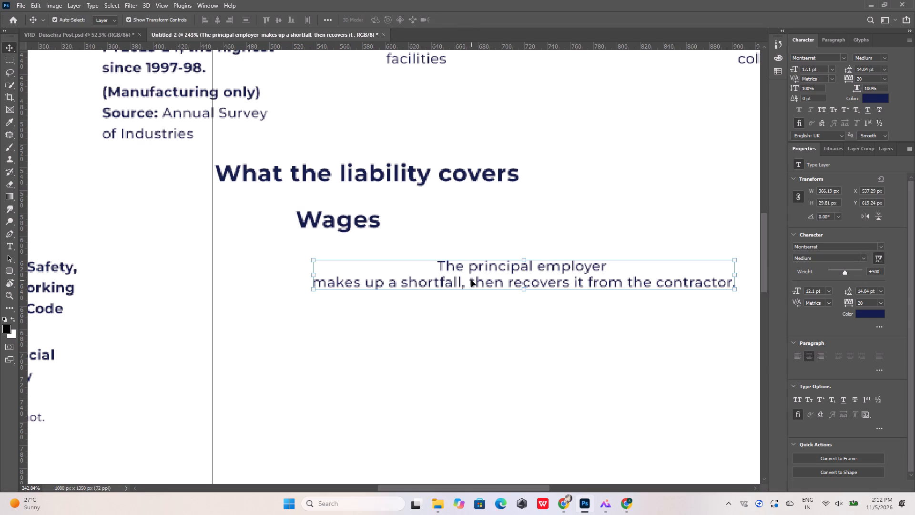
double_click(469, 285)
left_click(469, 285)
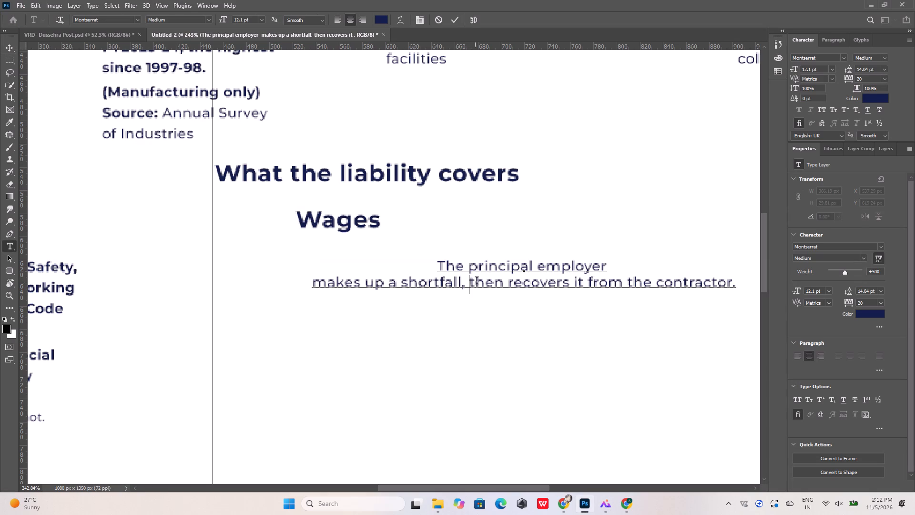
key("Return")
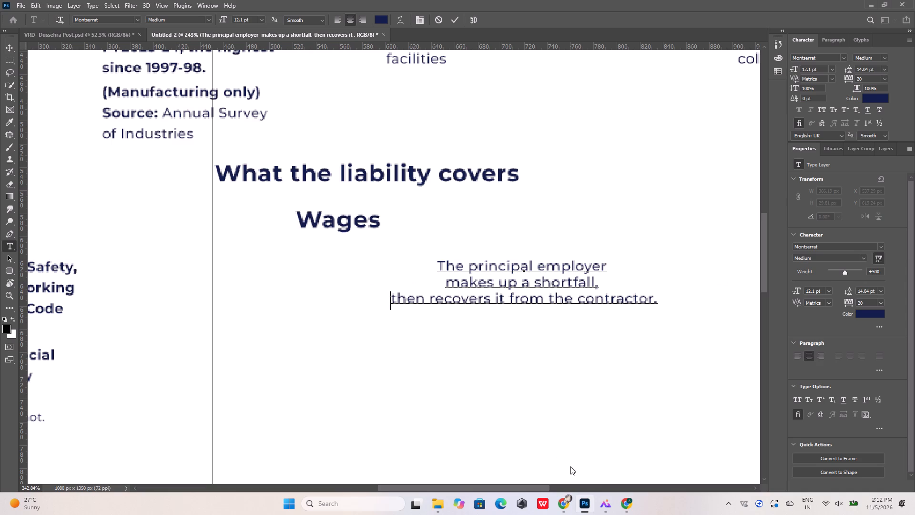
Check the reference image again and break the sentence after "from", putting "the contractor." on a fourth line.
left_click(624, 500)
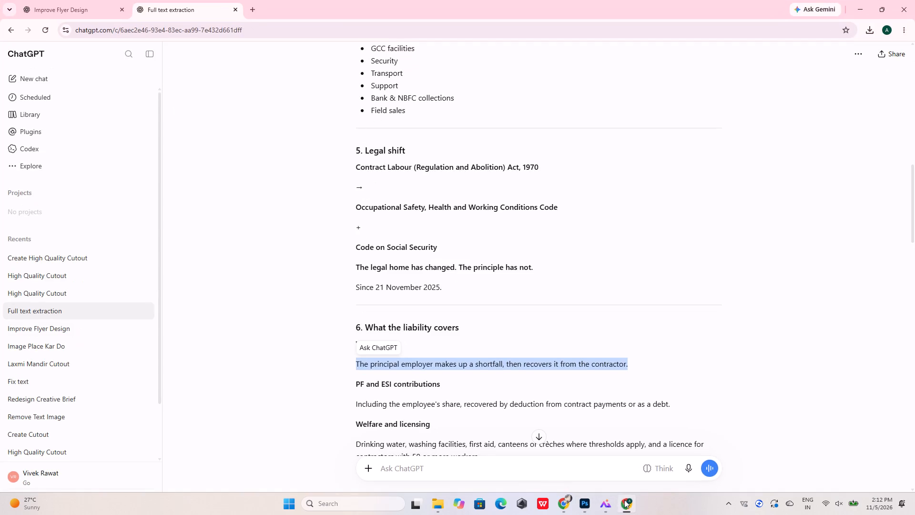
left_click(624, 500)
left_click(605, 501)
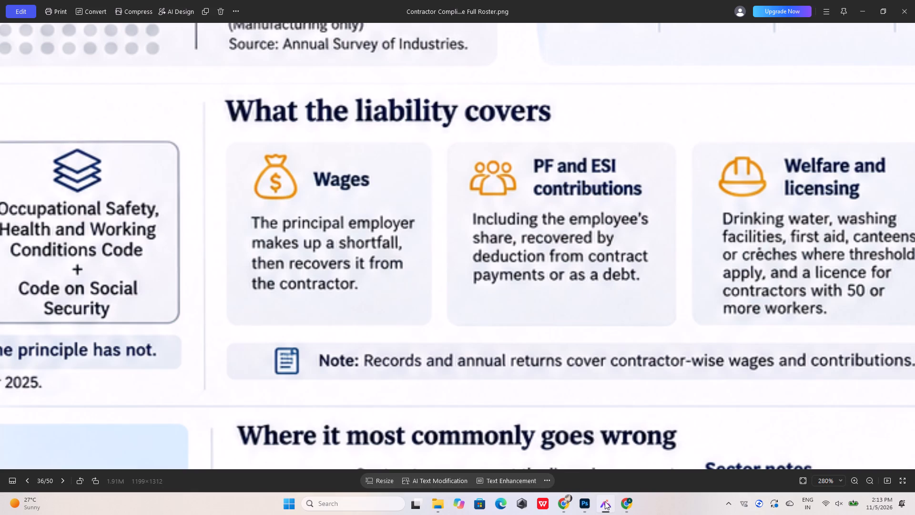
left_click(605, 501)
left_click(549, 302)
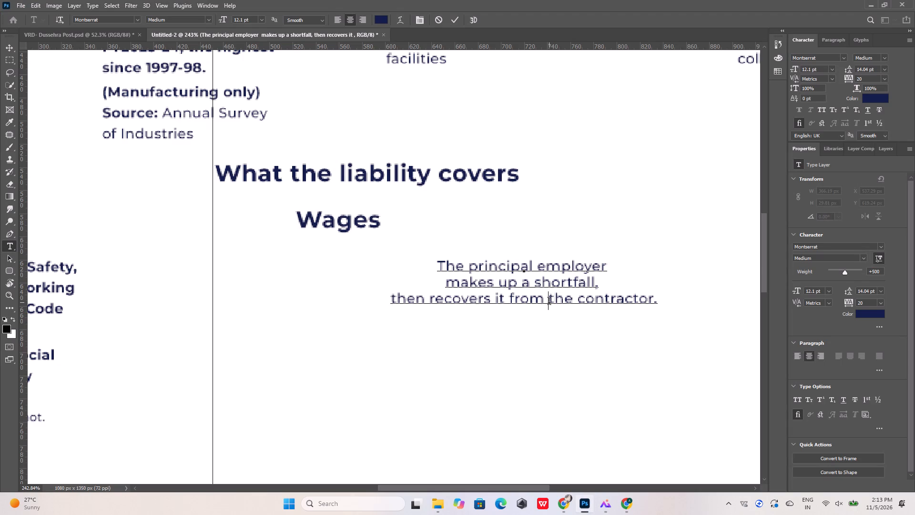
key("Return")
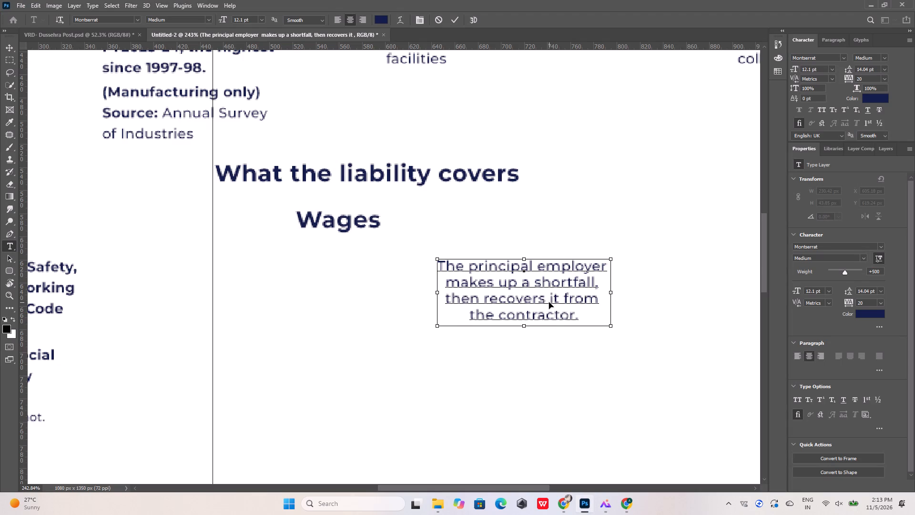
key("ctrl+s")
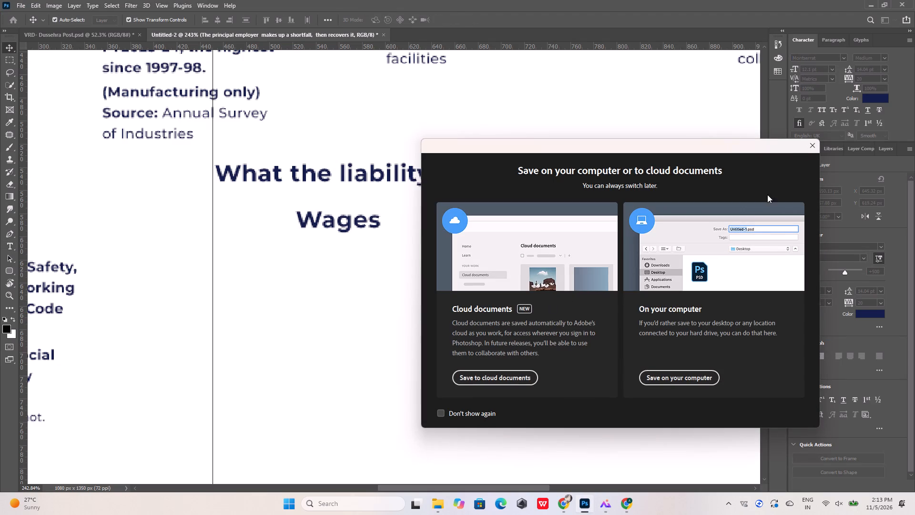
left_click(810, 146)
Left-align all four lines of the principal employer paragraph.
key("ctrl+a")
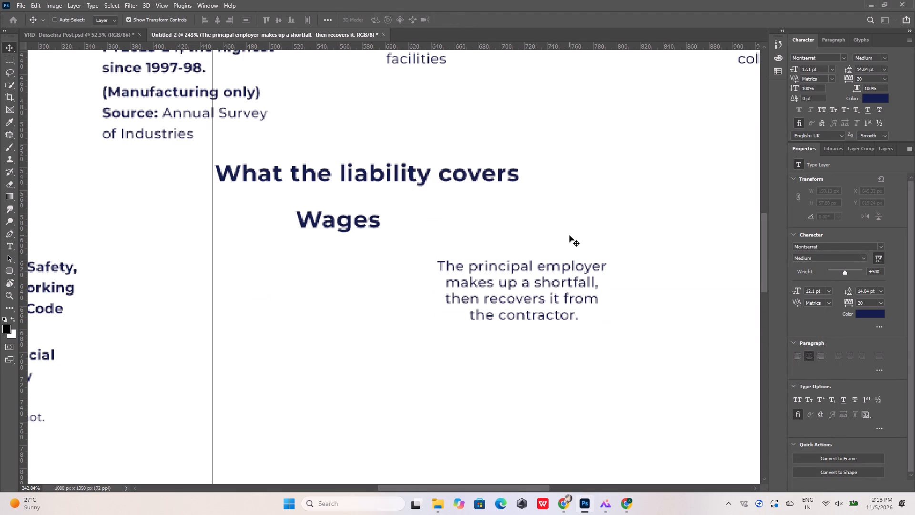
left_click(540, 284)
double_click(540, 284)
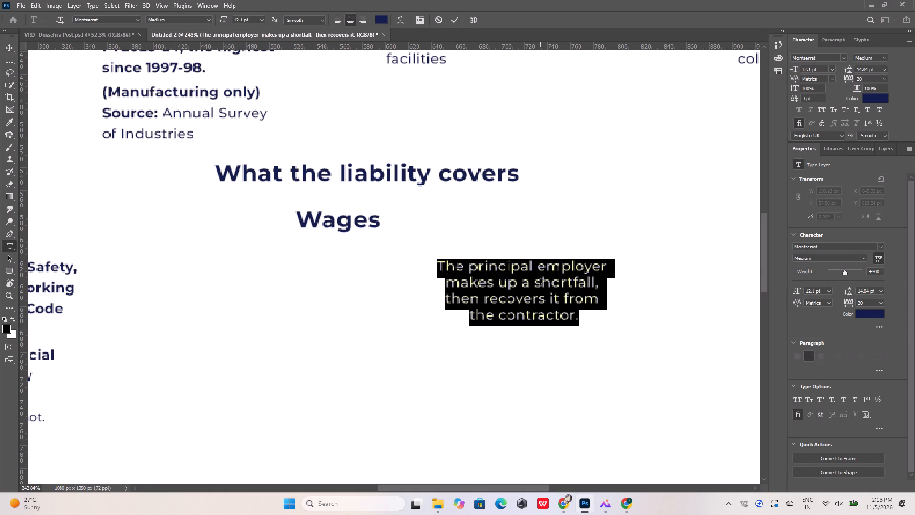
left_click(337, 18)
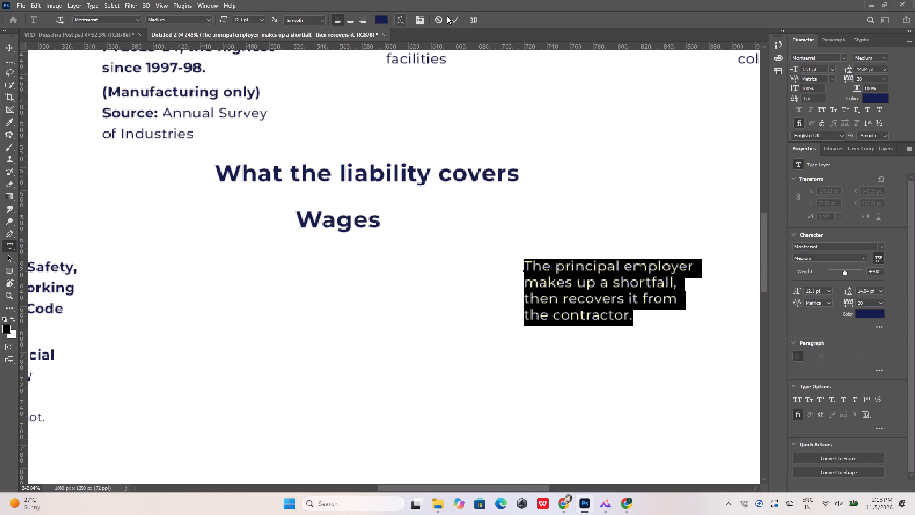
left_click(457, 21)
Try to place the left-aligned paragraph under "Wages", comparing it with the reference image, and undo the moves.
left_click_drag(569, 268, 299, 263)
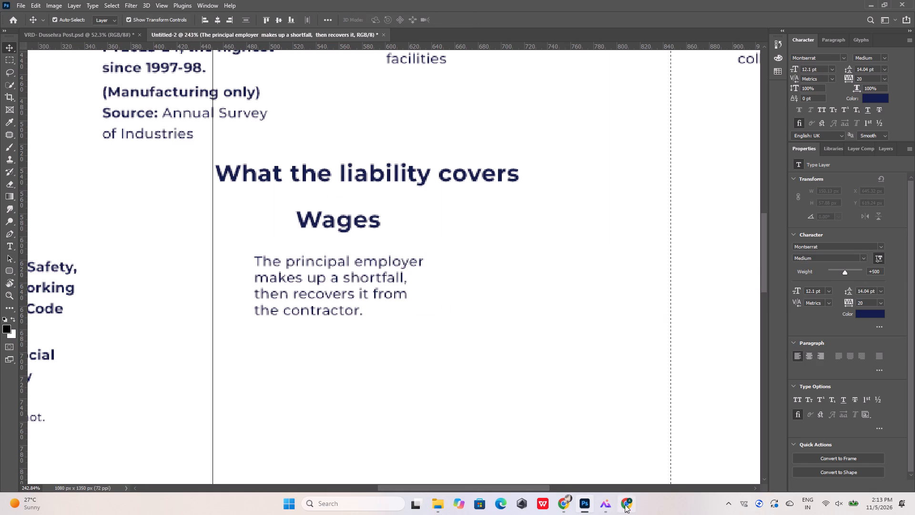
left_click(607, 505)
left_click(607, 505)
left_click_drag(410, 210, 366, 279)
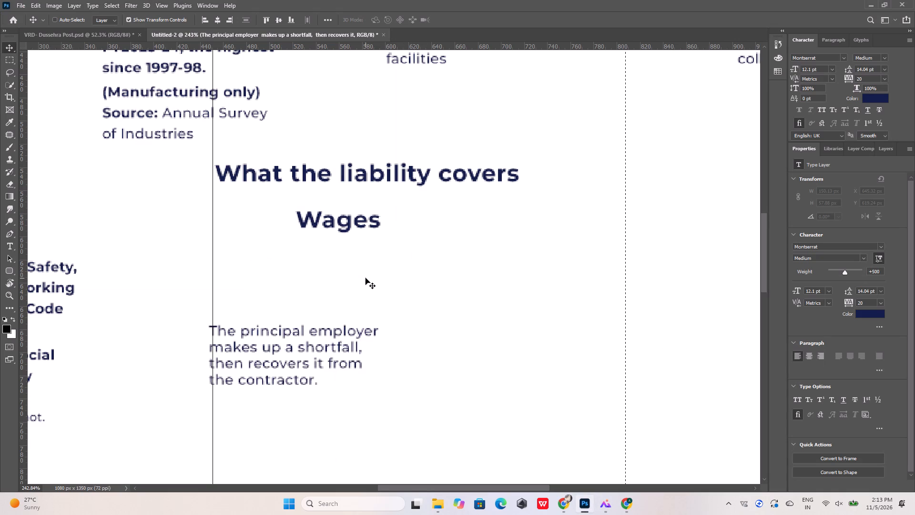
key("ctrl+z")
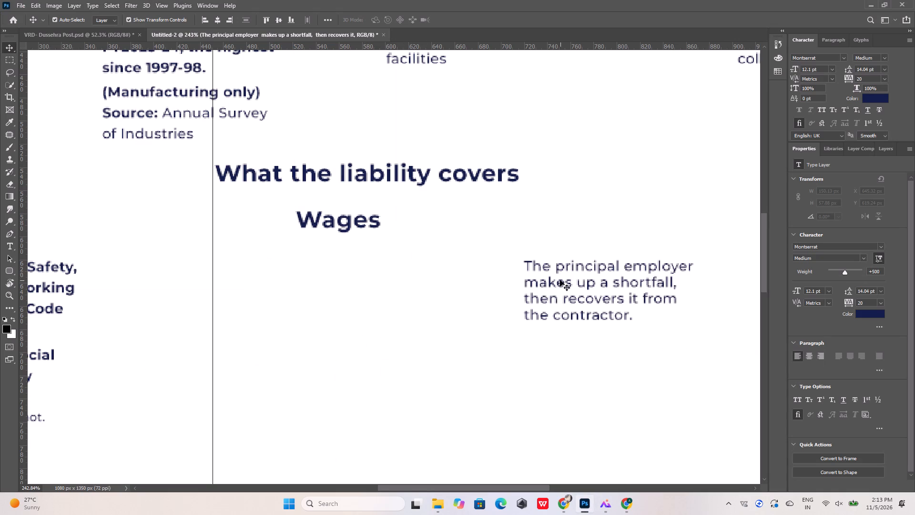
Move the principal employer paragraph under "Wages" to about X 489 px, Y 615 px, and clear the canvas selection.
left_click_drag(559, 281, 291, 276)
key("ctrl+d")
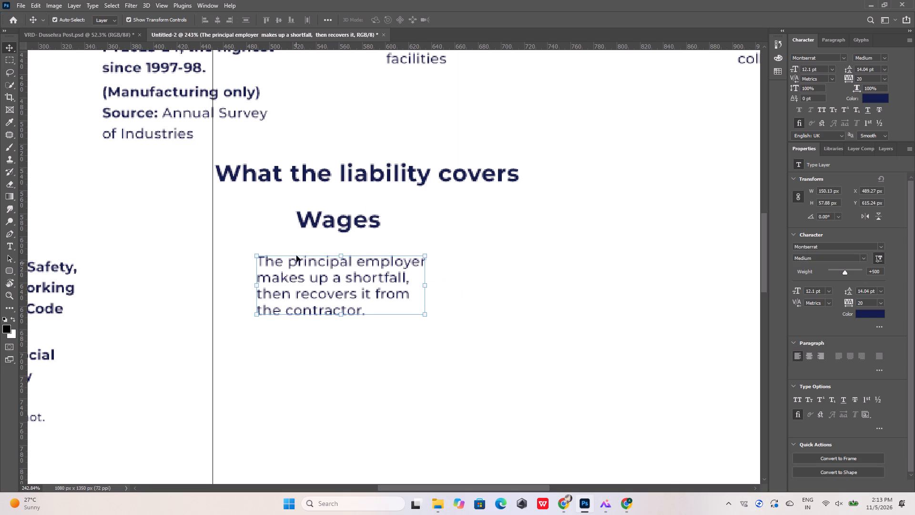
Duplicate the "Wages" heading and its paragraph together, placing the copies about 103 px to the right at the same height.
left_click(339, 223, "shift")
left_click_drag(338, 228, 531, 233, "alt")
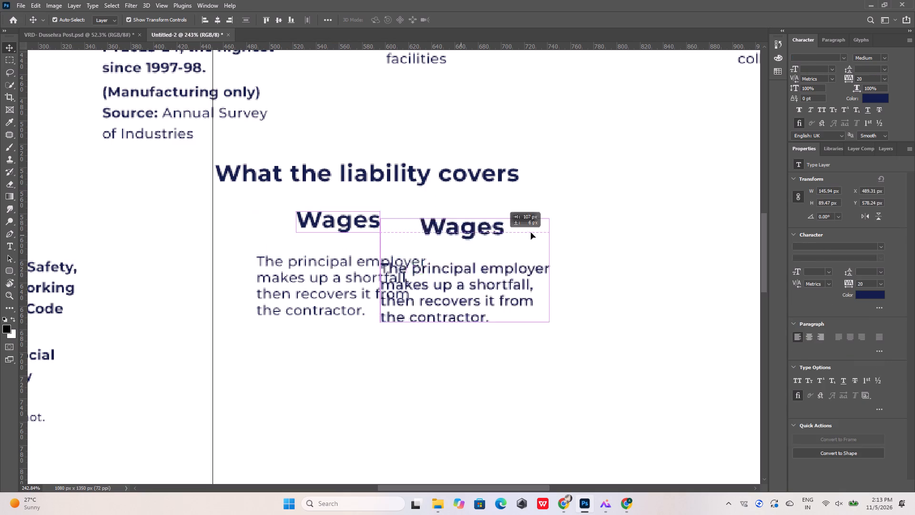
left_click_drag(531, 233, 561, 231, "alt")
left_click(508, 359)
scroll(420, 323, "down", 9, "alt")
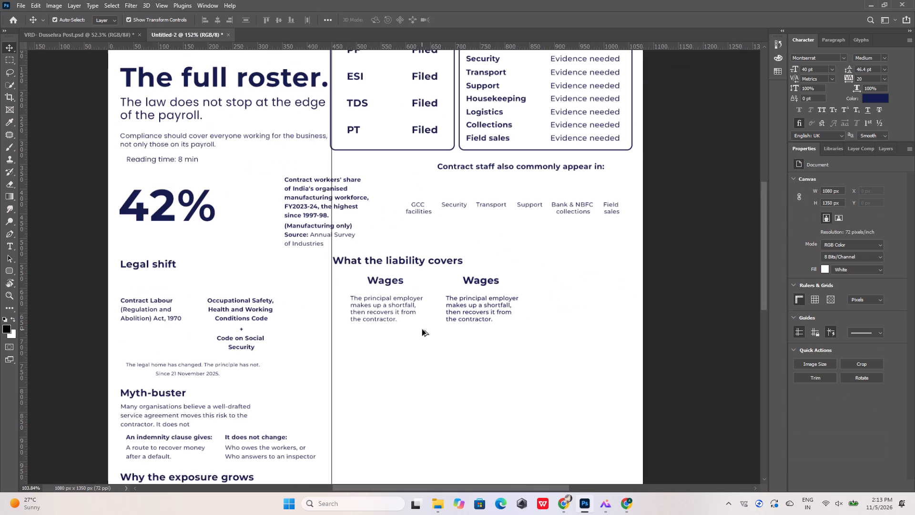
scroll(467, 278, "up", 9, "alt")
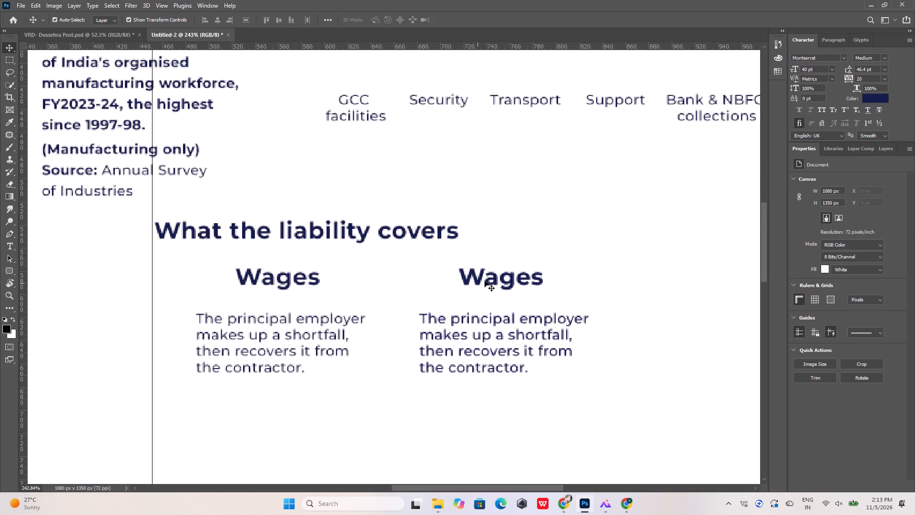
left_click(485, 280)
double_click(485, 280)
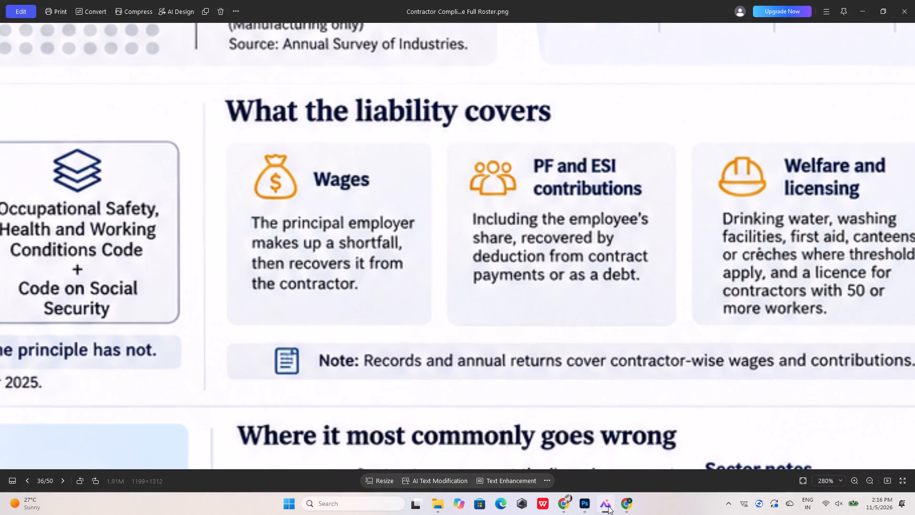
left_click(608, 506)
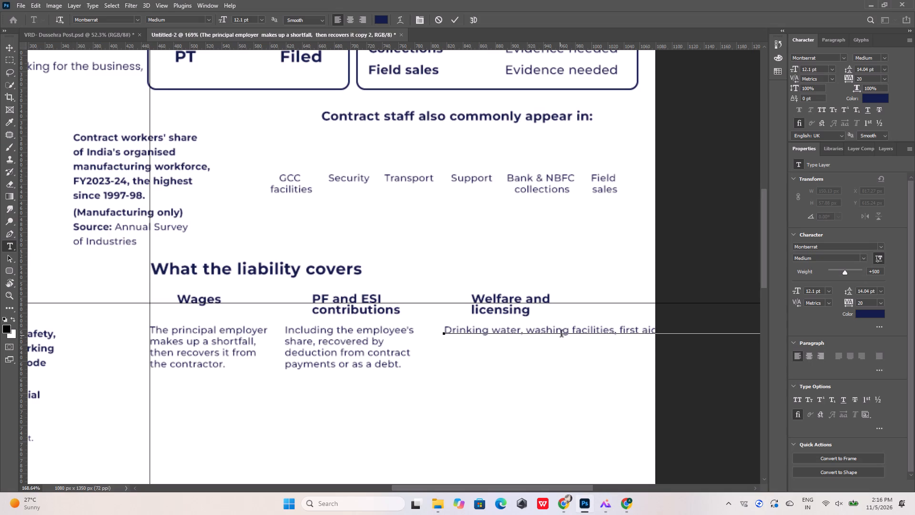
left_click(573, 330)
key("Return")
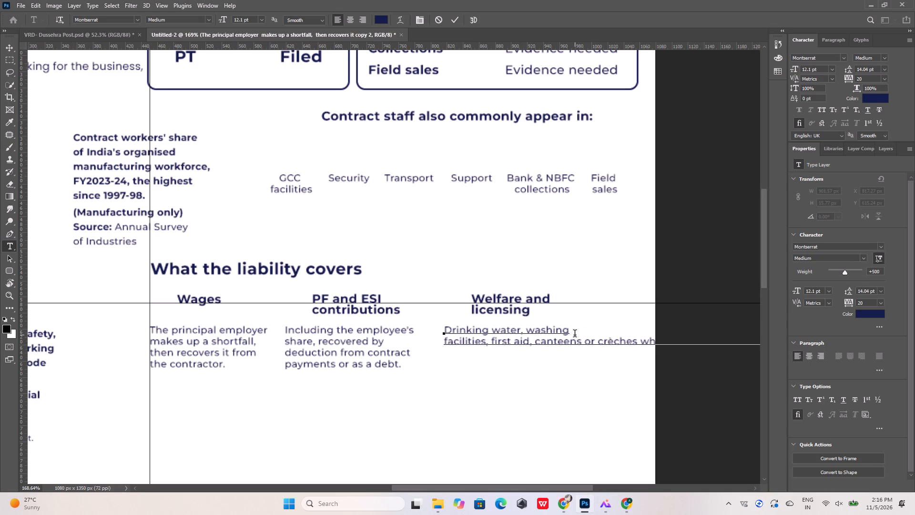
left_click(607, 505)
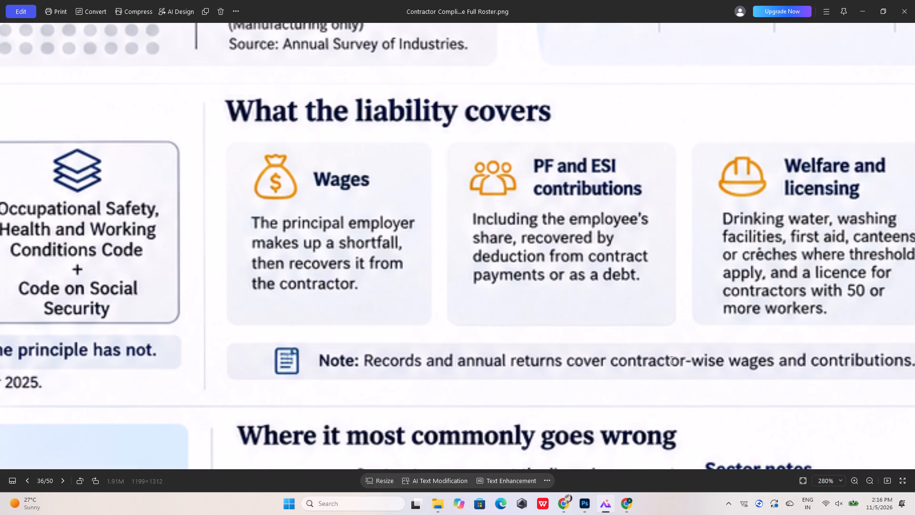
left_click_drag(670, 342, 263, 345)
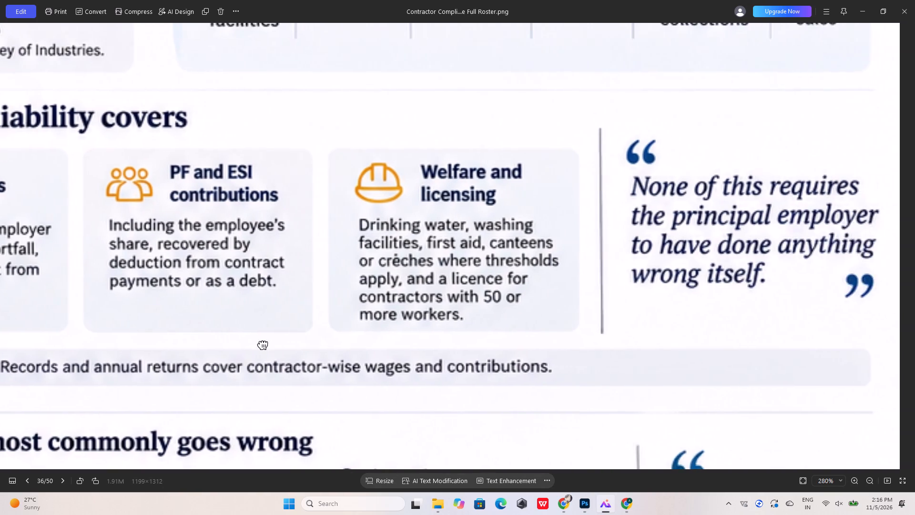
left_click_drag(263, 345, 249, 345)
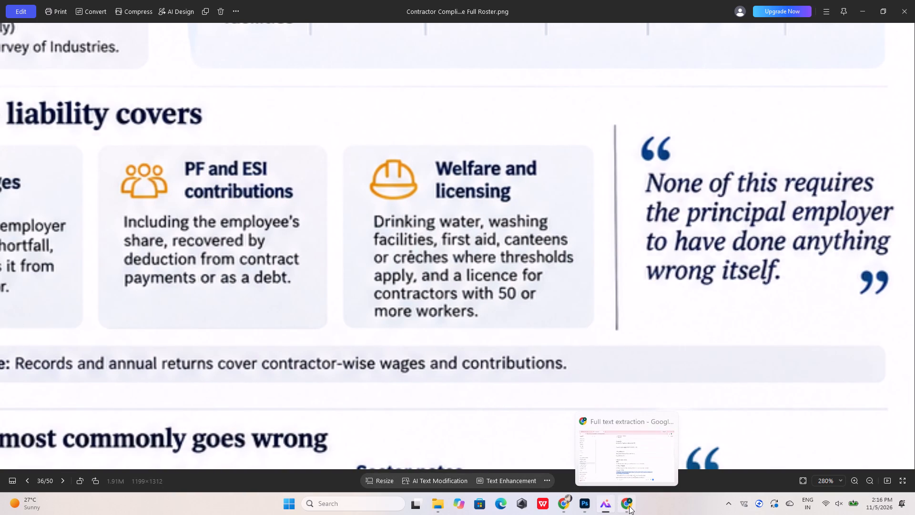
left_click(629, 506)
left_click(629, 506)
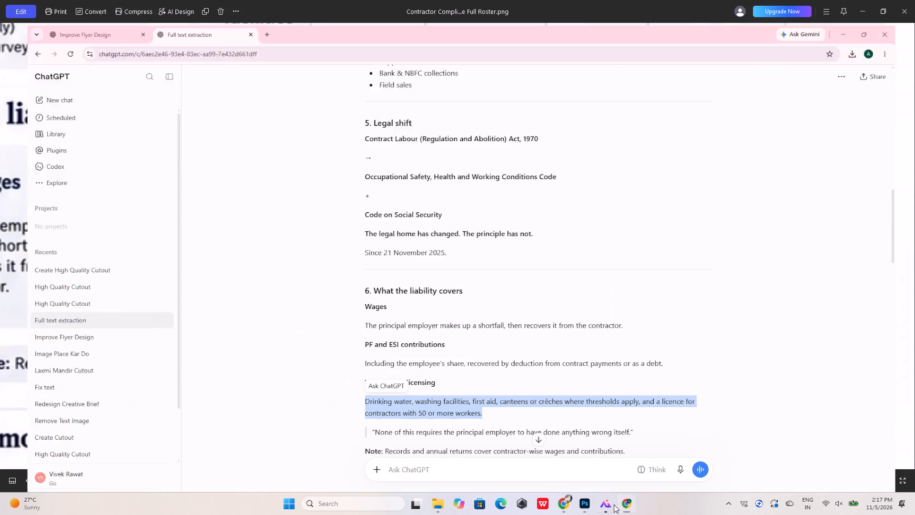
left_click(587, 504)
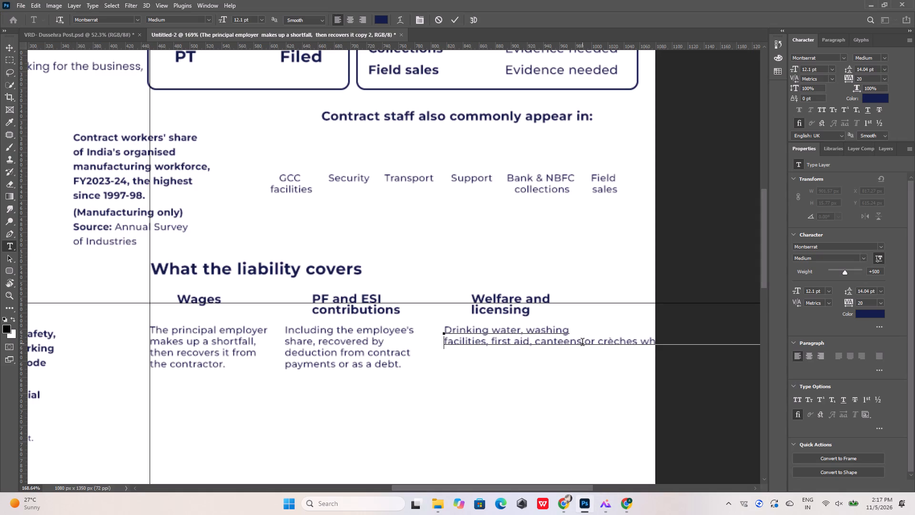
left_click(582, 343)
key("Right")
key("Return")
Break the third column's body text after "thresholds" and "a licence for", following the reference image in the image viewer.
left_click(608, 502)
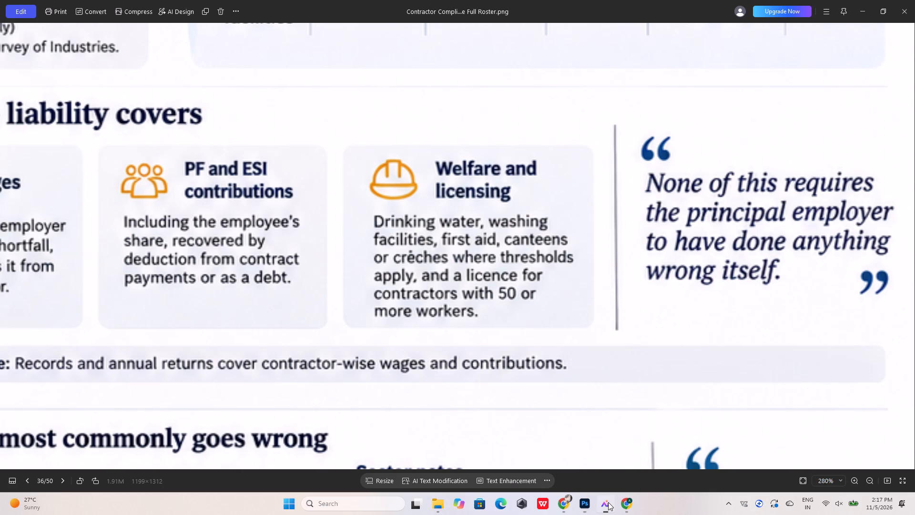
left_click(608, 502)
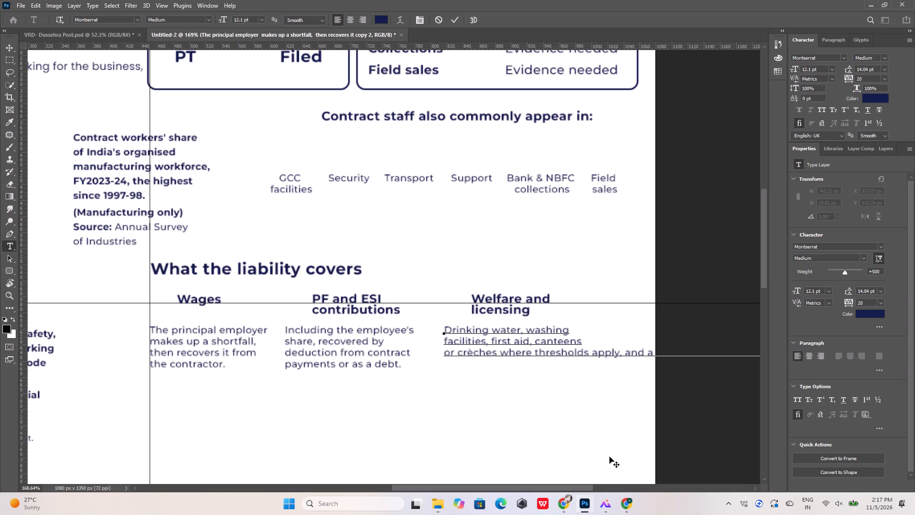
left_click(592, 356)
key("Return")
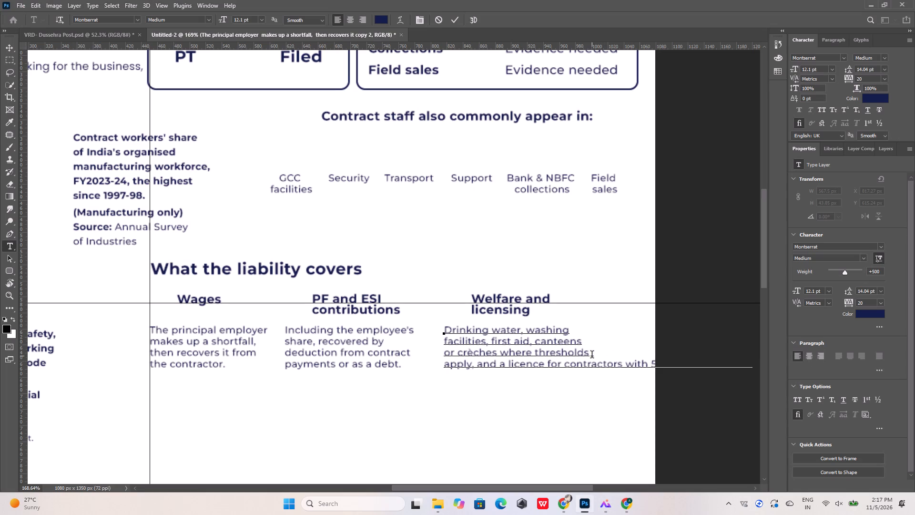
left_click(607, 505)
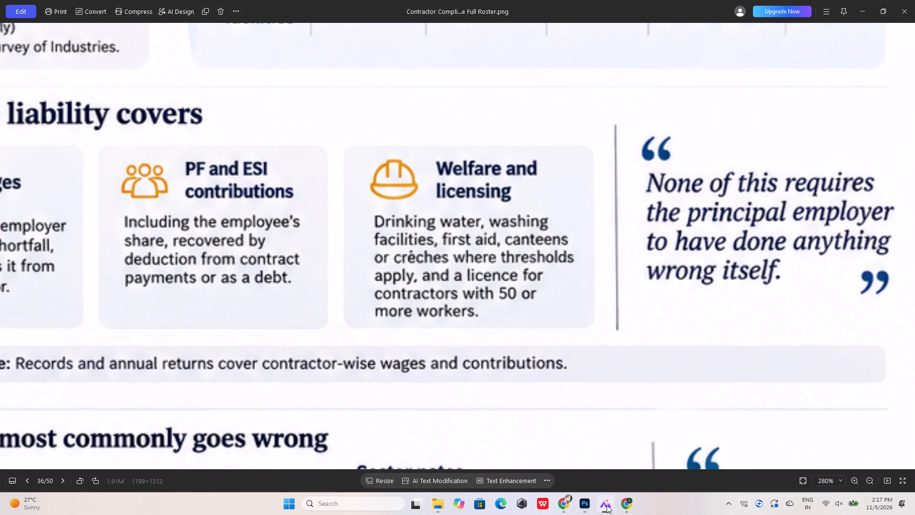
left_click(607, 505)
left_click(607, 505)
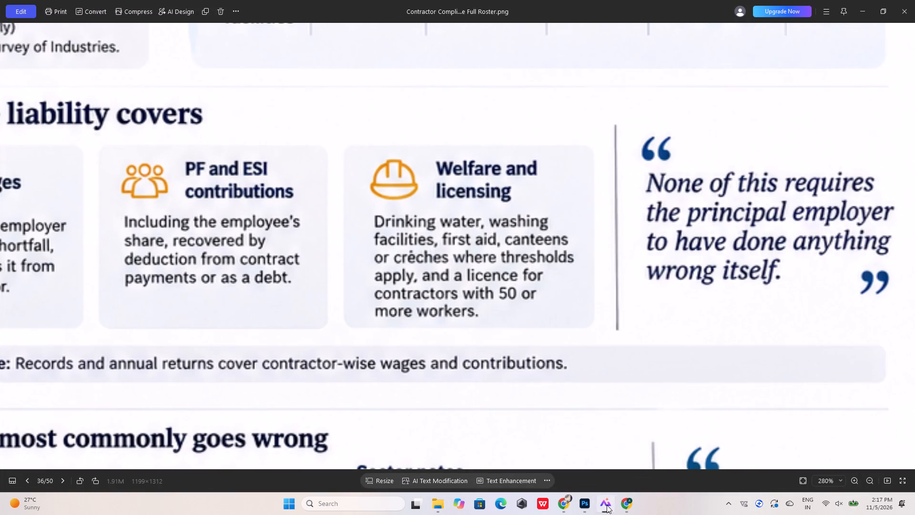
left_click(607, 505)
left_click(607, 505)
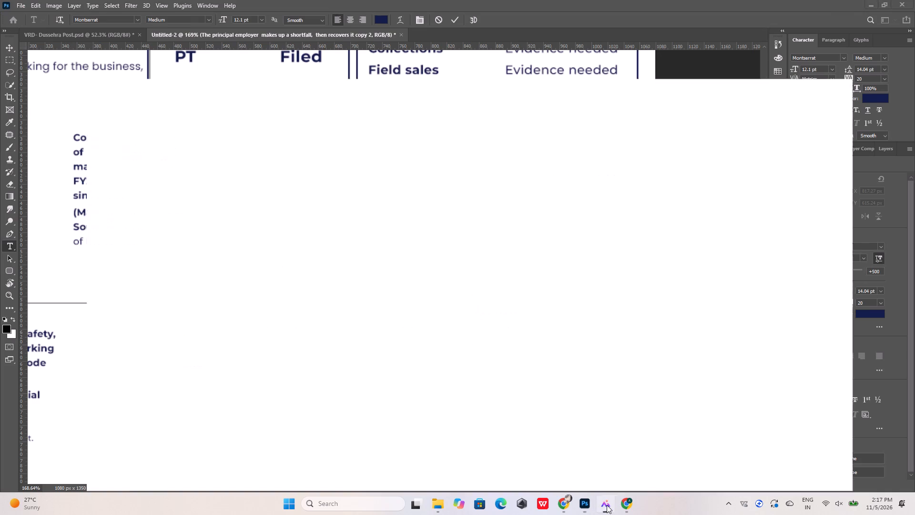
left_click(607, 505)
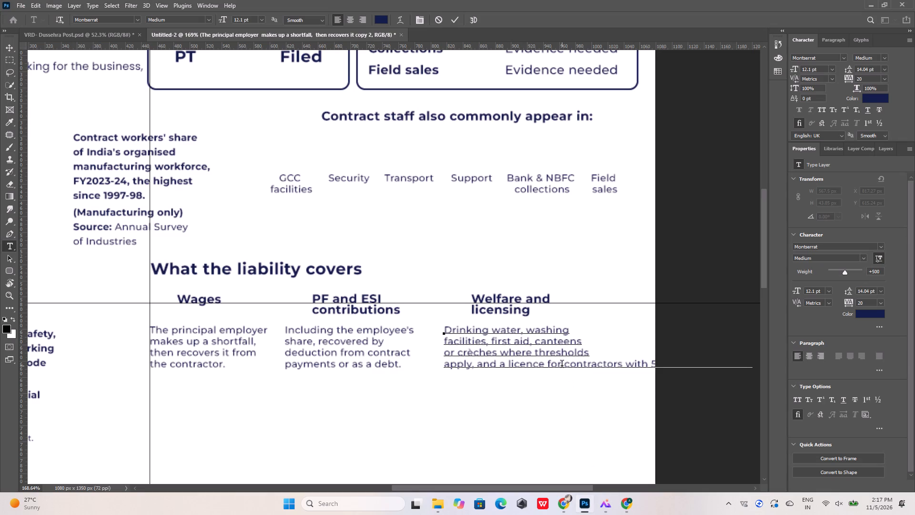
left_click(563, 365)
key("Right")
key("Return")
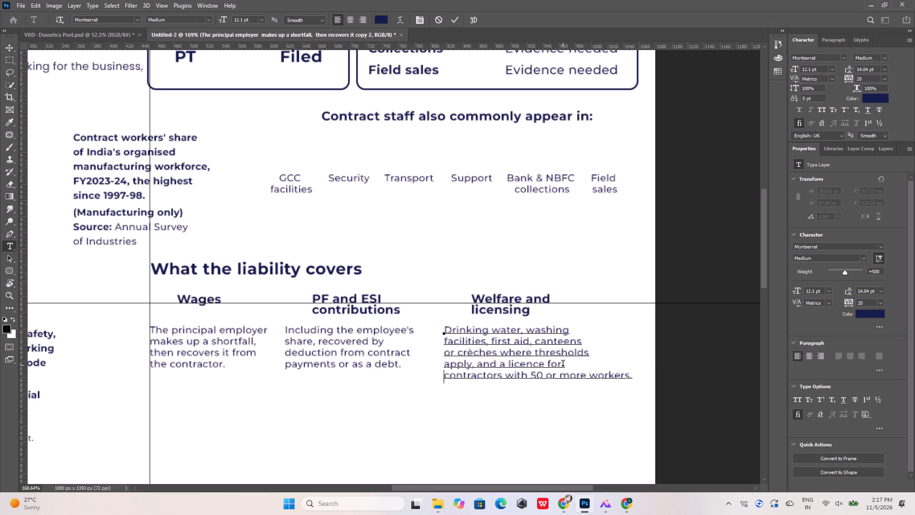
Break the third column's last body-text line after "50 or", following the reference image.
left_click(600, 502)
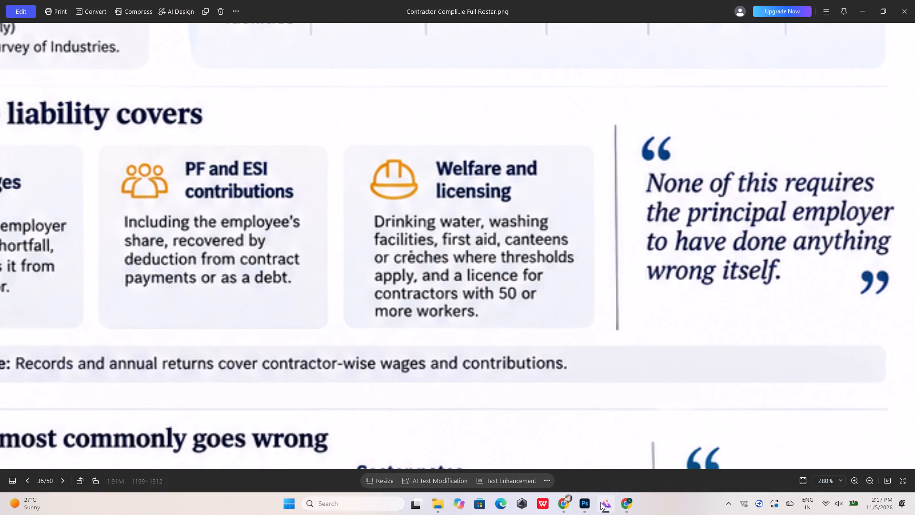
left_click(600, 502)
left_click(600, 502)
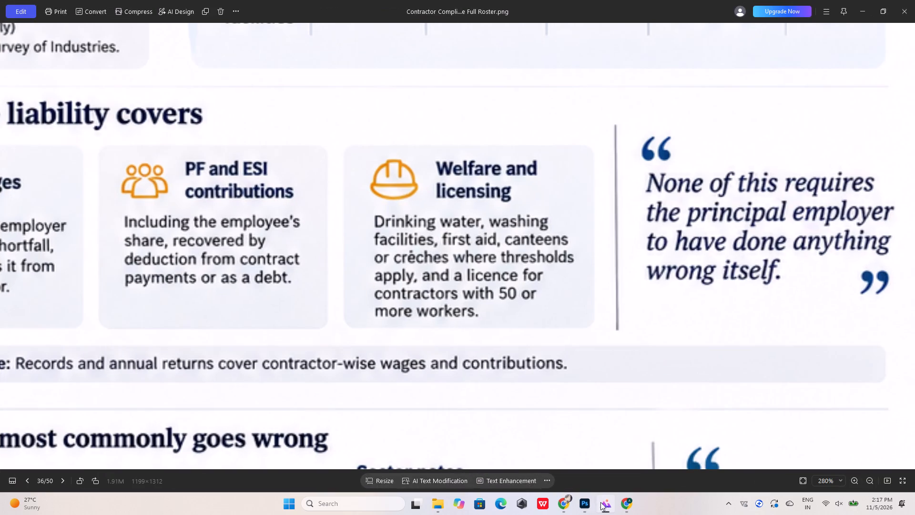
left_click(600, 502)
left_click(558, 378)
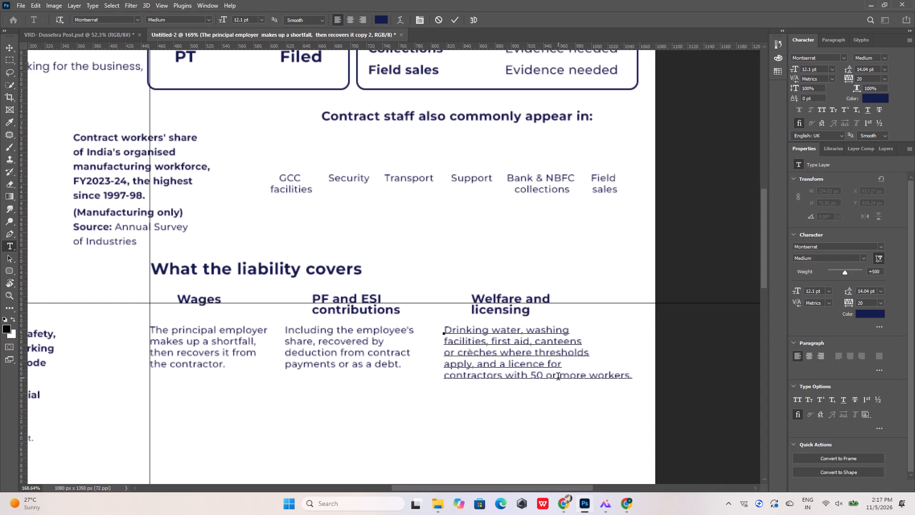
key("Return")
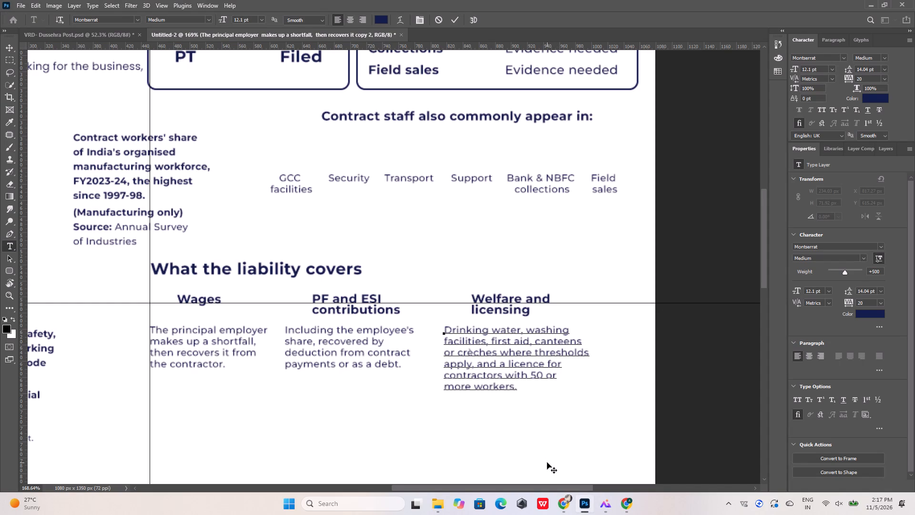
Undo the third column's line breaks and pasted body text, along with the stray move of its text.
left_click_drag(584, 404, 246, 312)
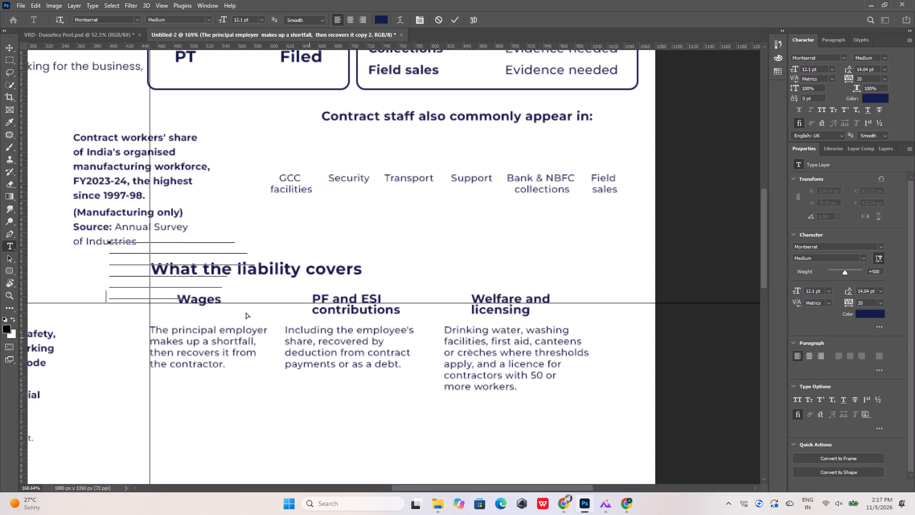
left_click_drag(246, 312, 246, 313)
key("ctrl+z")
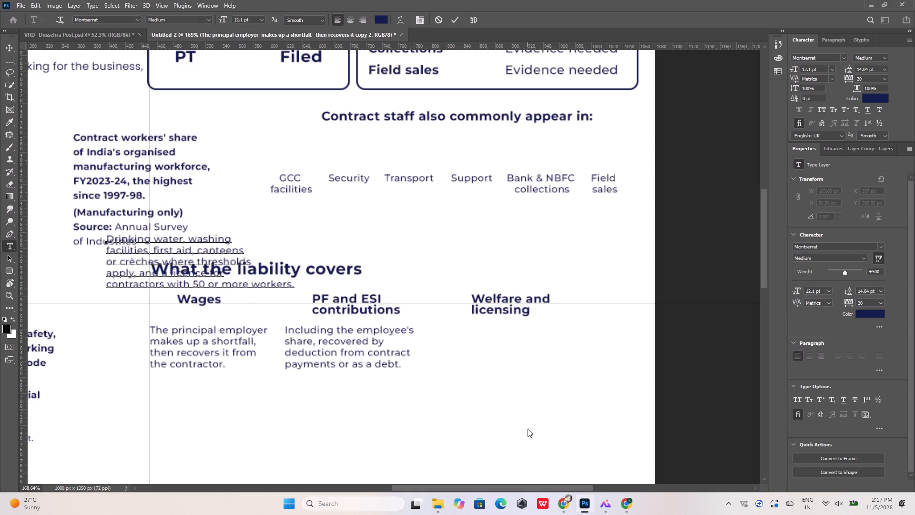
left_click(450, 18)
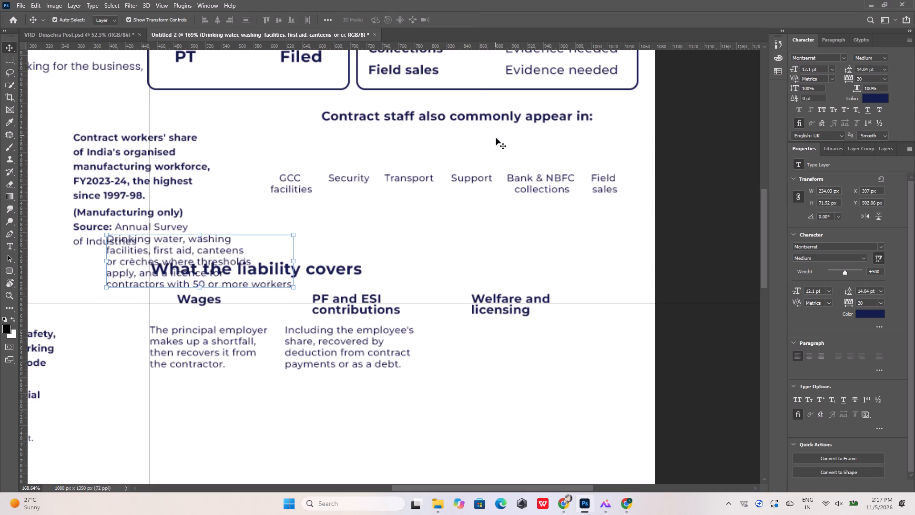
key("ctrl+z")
Scale the headings and body texts of all three liability columns together down to about 96.65%, and deselect them.
left_click(529, 402)
left_click_drag(545, 399, 194, 290)
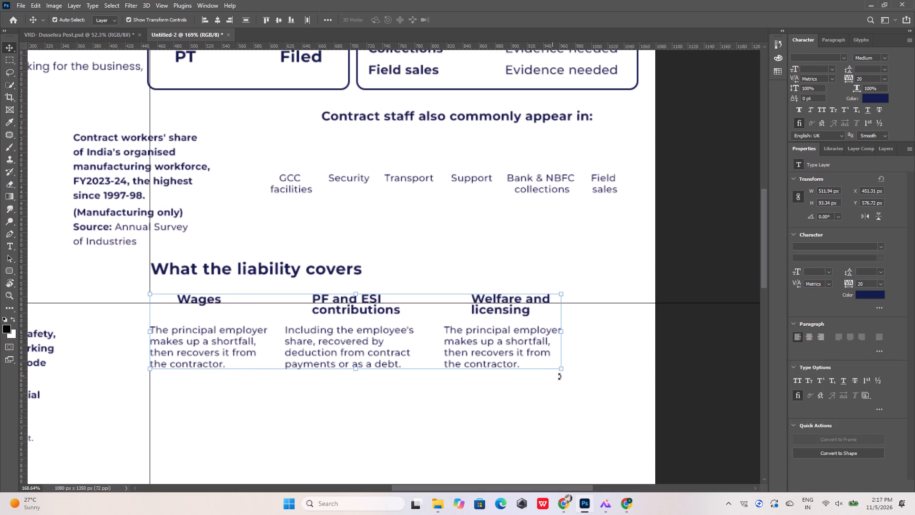
left_click_drag(560, 371, 551, 365)
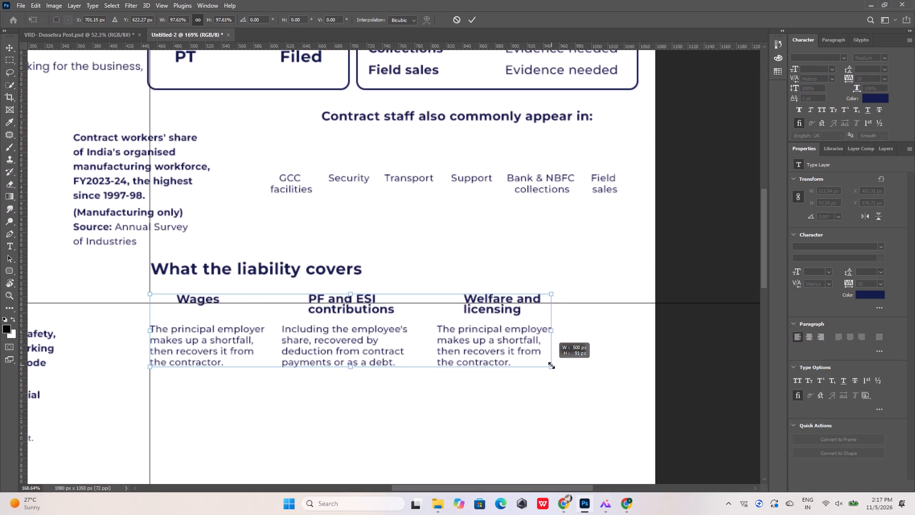
left_click_drag(551, 365, 548, 364)
left_click(475, 17)
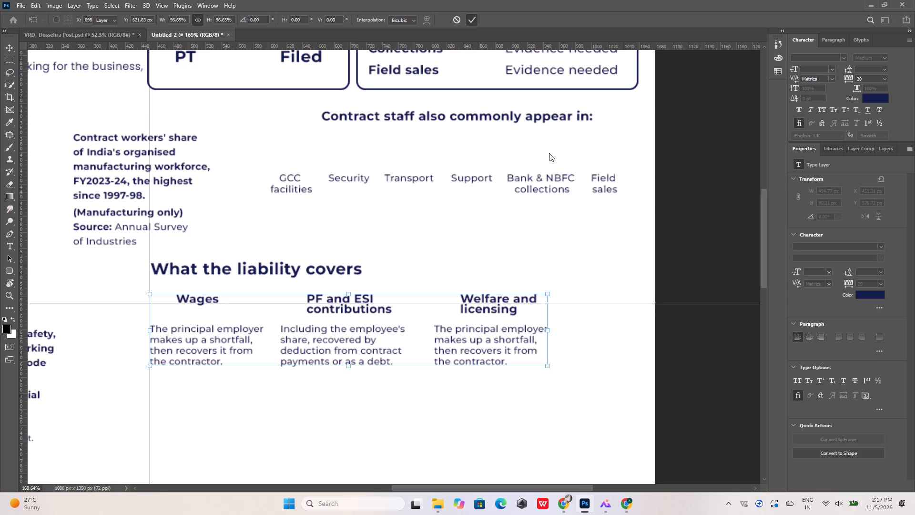
left_click(572, 204)
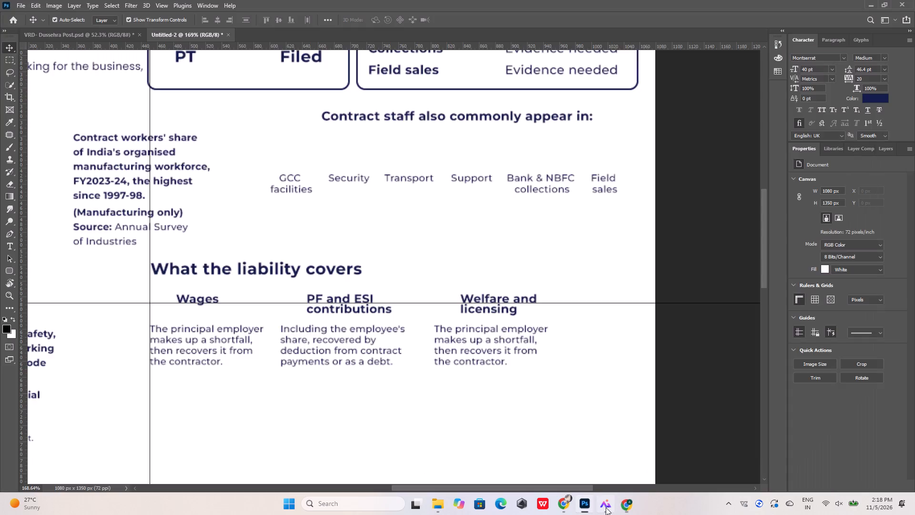
left_click(605, 507)
left_click(605, 507)
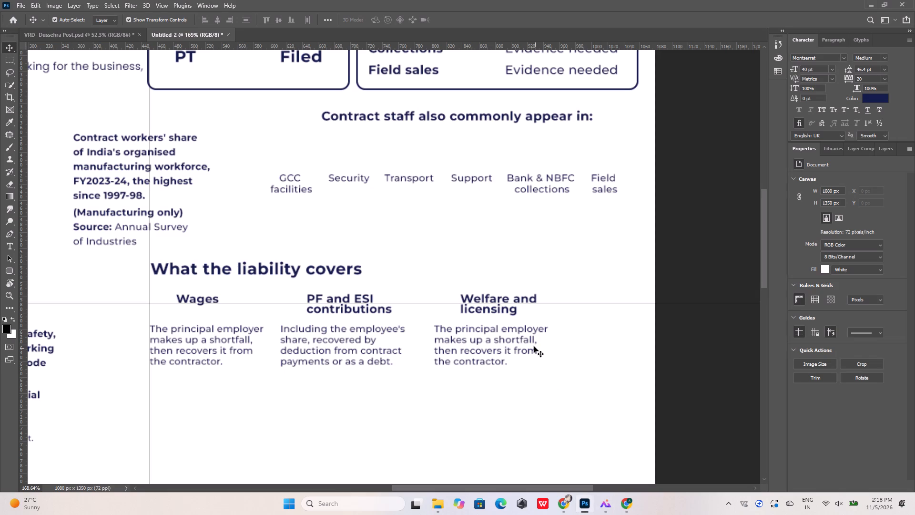
Duplicate the third column's body text to its right and replace the copy with the "None of this requires..." quote.
left_click_drag(517, 330, 628, 324, "alt")
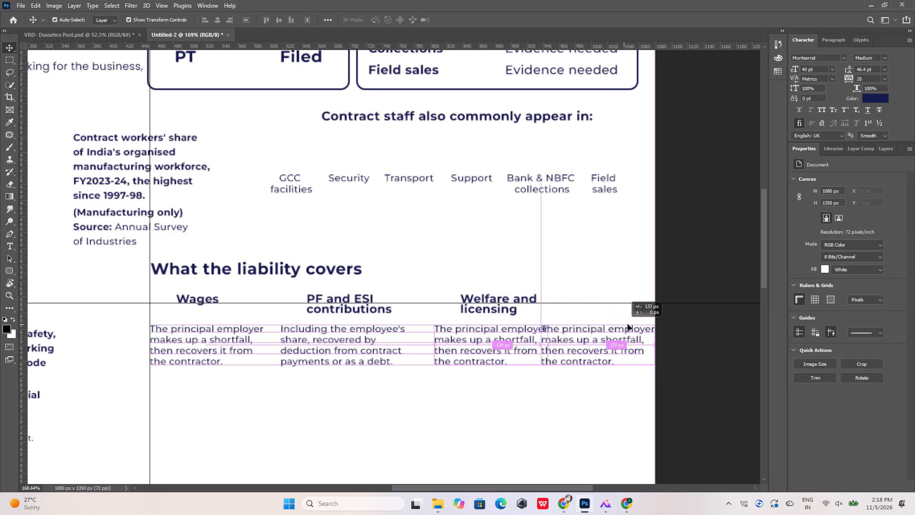
left_click_drag(628, 324, 638, 323, "alt")
double_click(610, 328)
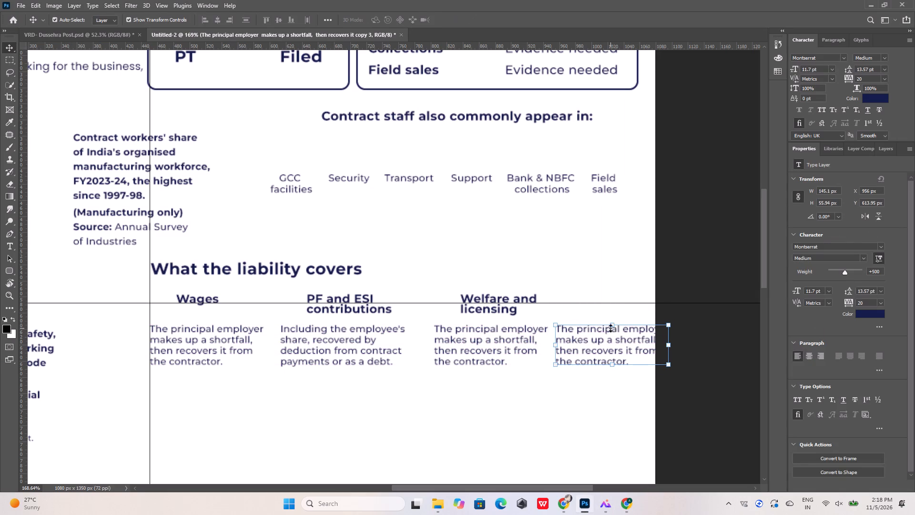
triple_click(607, 333)
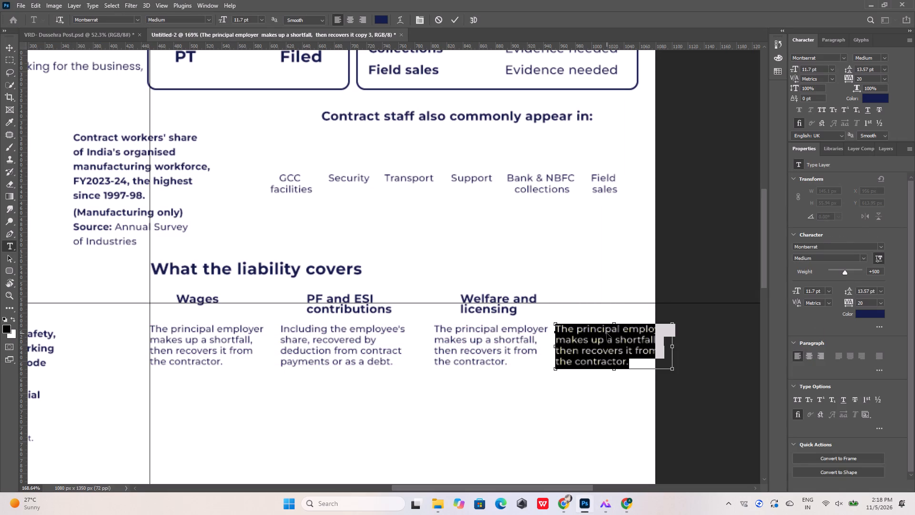
key("ctrl+v")
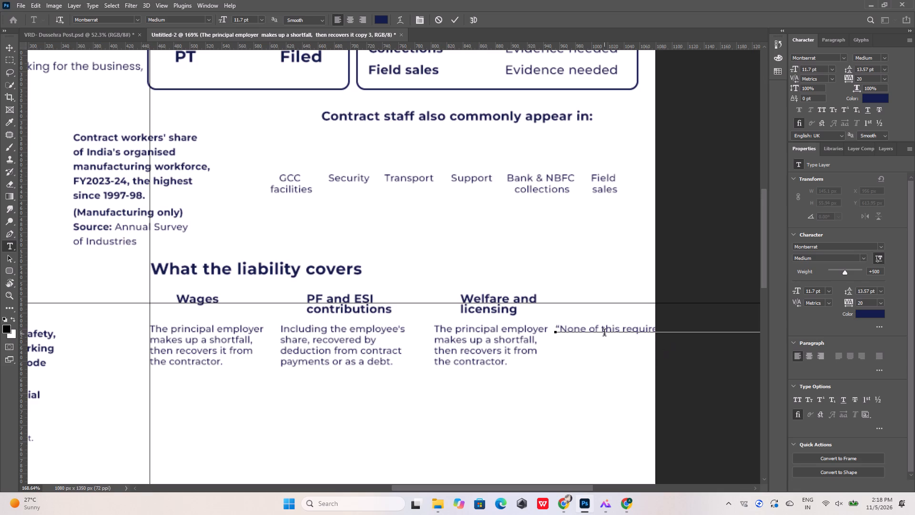
left_click(459, 23)
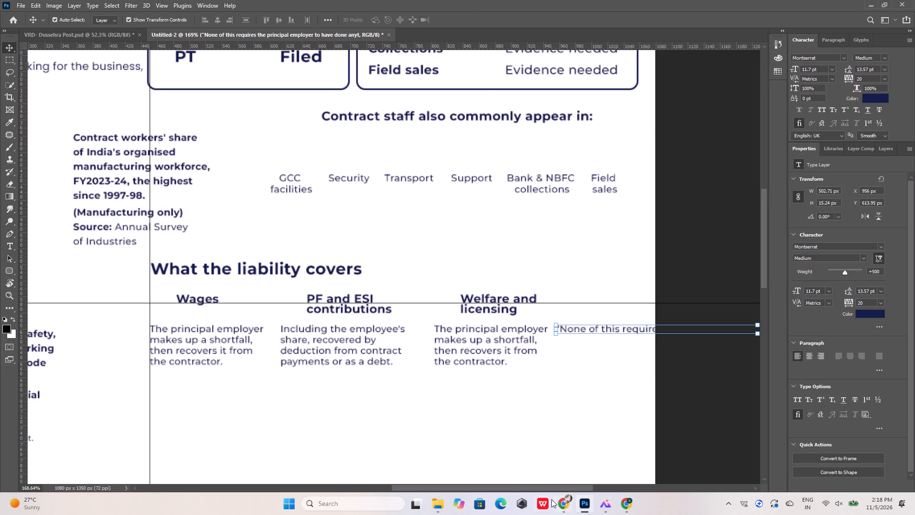
Tighten the column spacing by moving the "PF and ESI contributions" column 9 px left and the "Welfare and licensing" column 20 px left.
left_click_drag(333, 395, 328, 283)
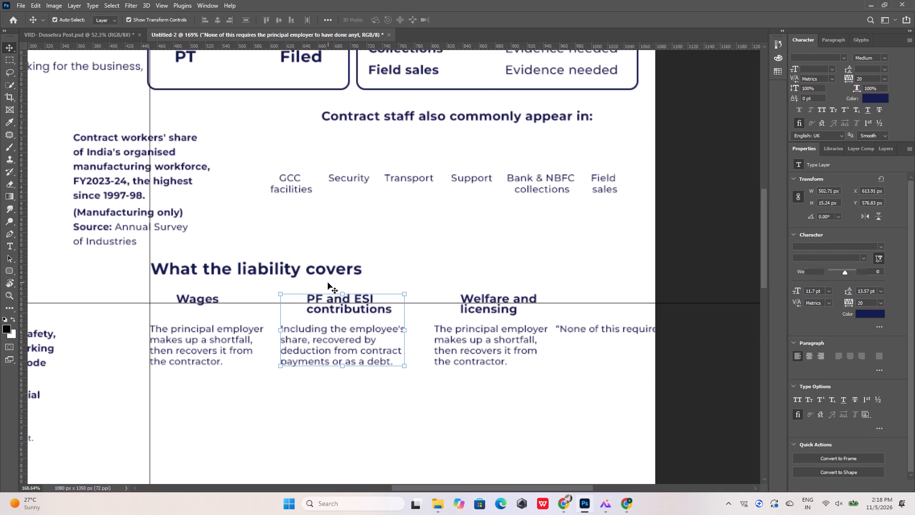
key("shift+Left")
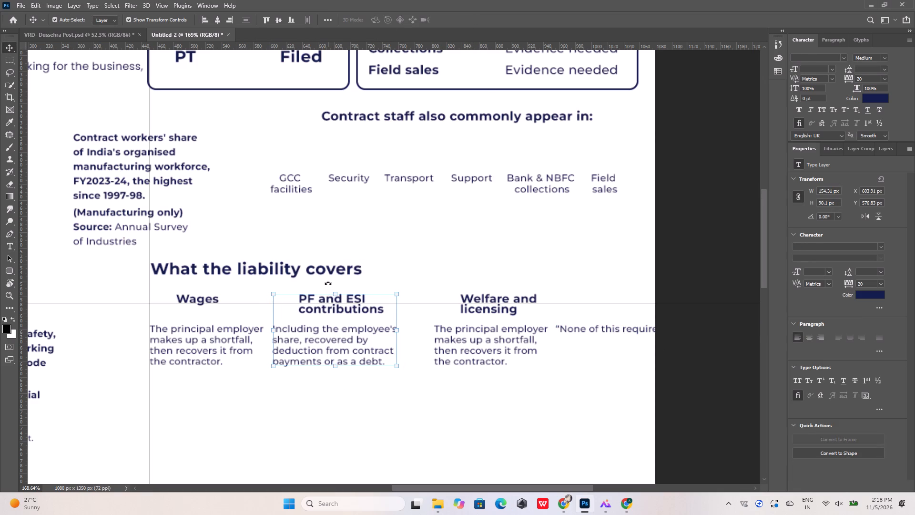
key("Right")
left_click_drag(439, 387, 486, 290)
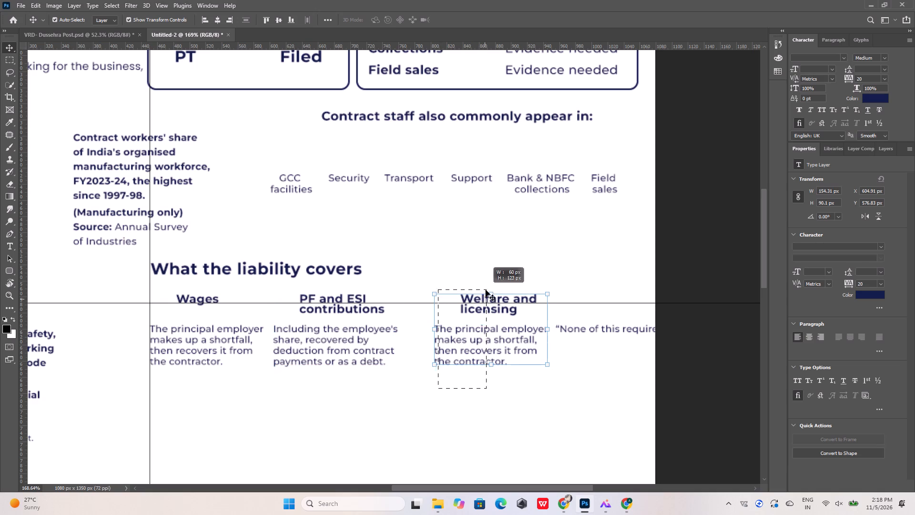
key("shift+Left")
key("shift+Left")
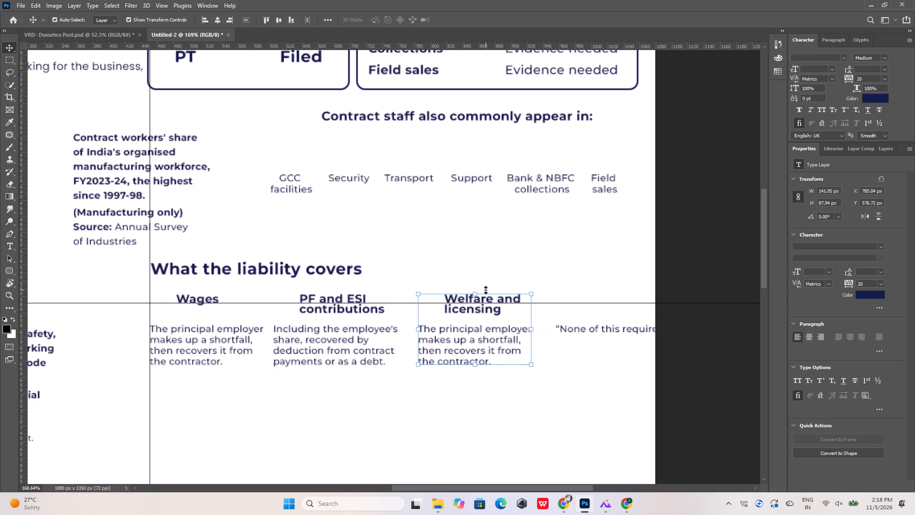
Move the "Welfare and licensing" column 6 px left and the "None of this requires..." quote 20 px left.
key("Left")
key("Left")
key("Left")
key("Left")
key("Left")
key("Left")
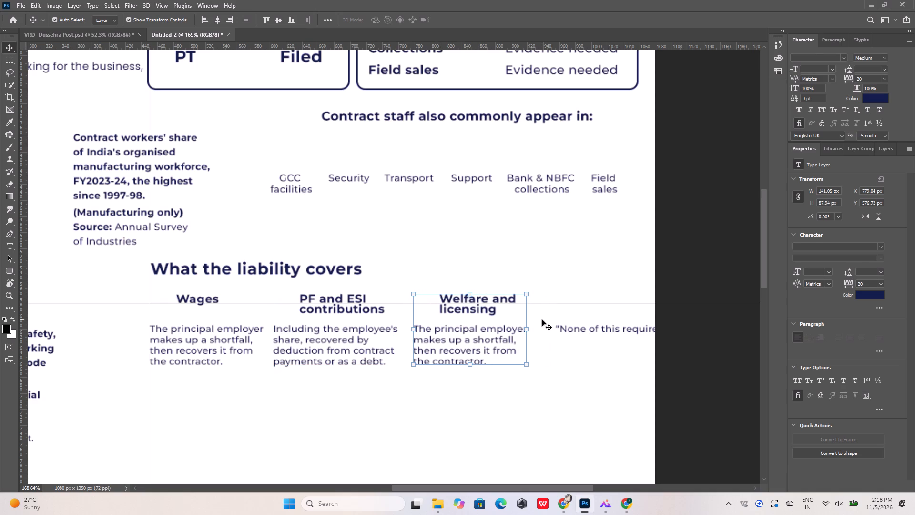
left_click(570, 330)
key("shift+Left")
key("shift+Left")
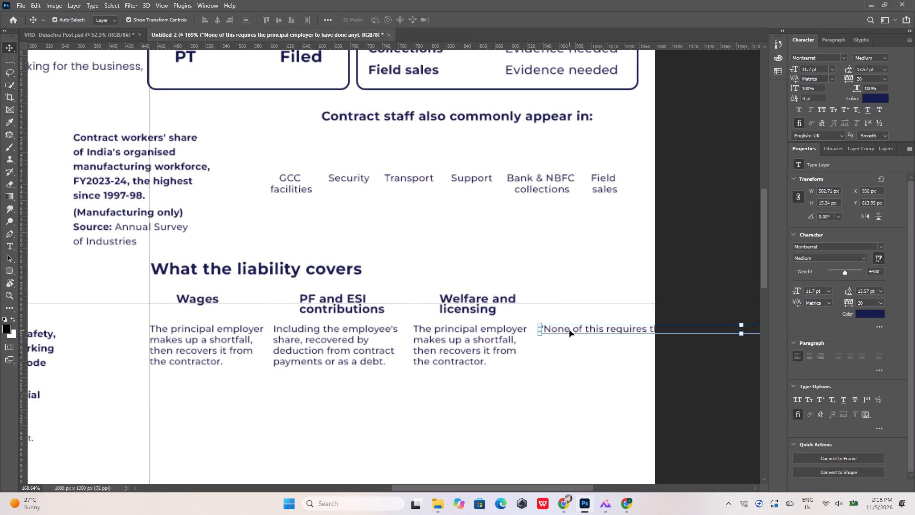
Break the quote into four lines like the reference image, starting new lines before "the principal", "to have" and "wrong itself".
left_click(611, 503)
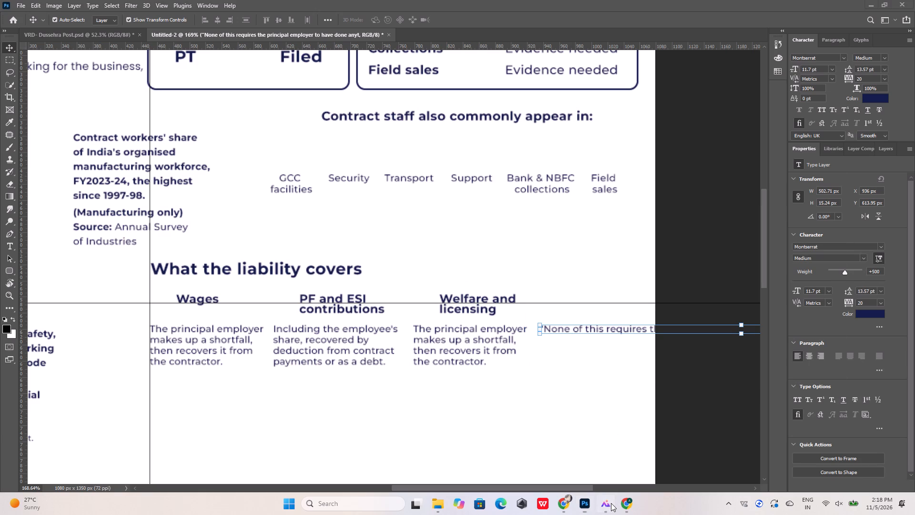
left_click(611, 503)
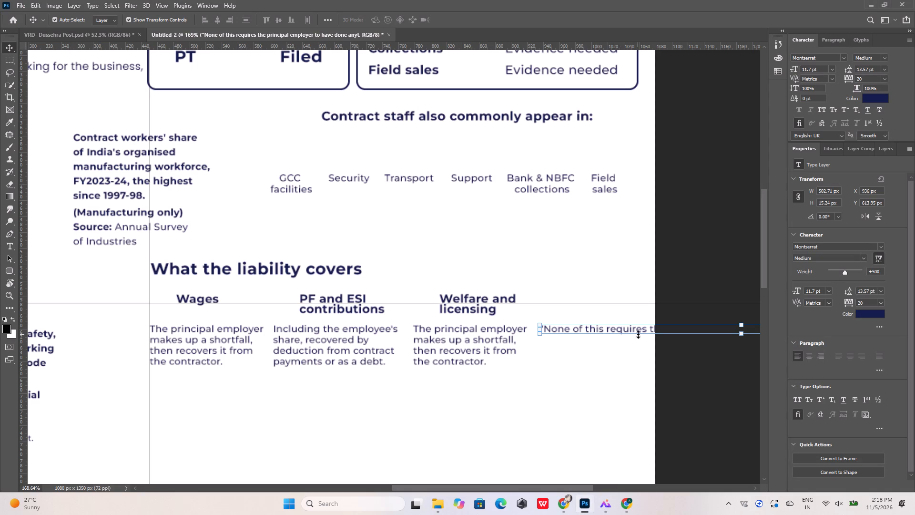
double_click(647, 330)
left_click(647, 330)
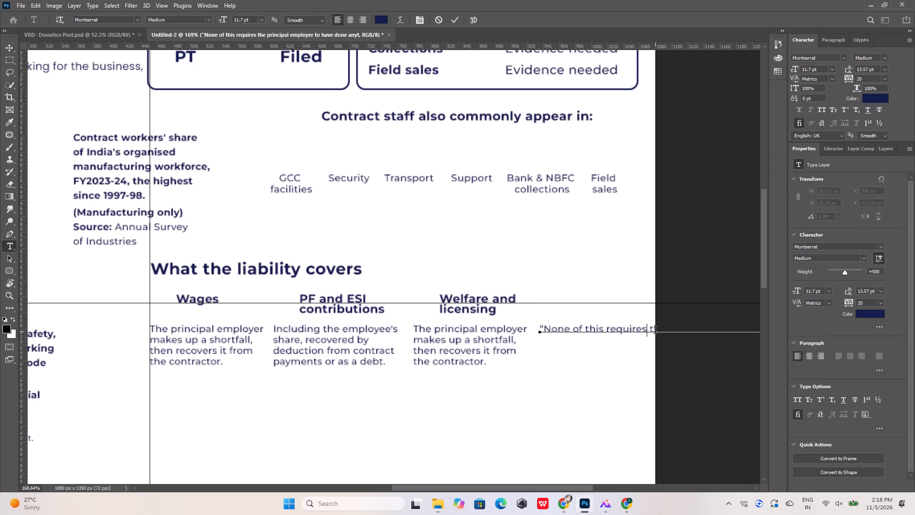
key("Right")
key("Return")
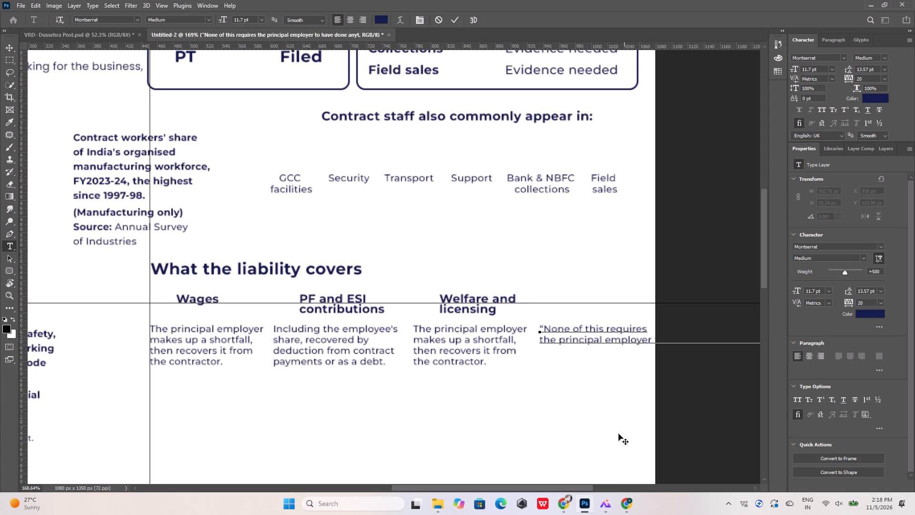
left_click(607, 508)
left_click(607, 507)
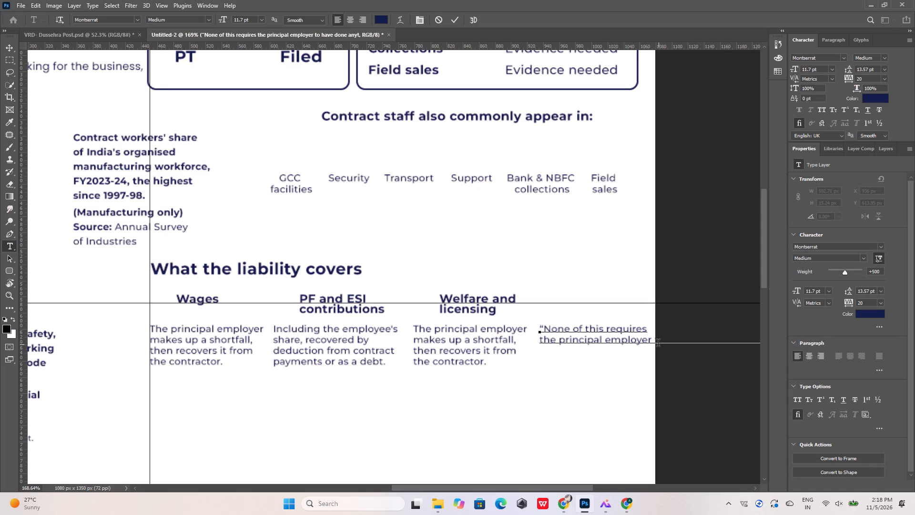
left_click(654, 343)
key("Return")
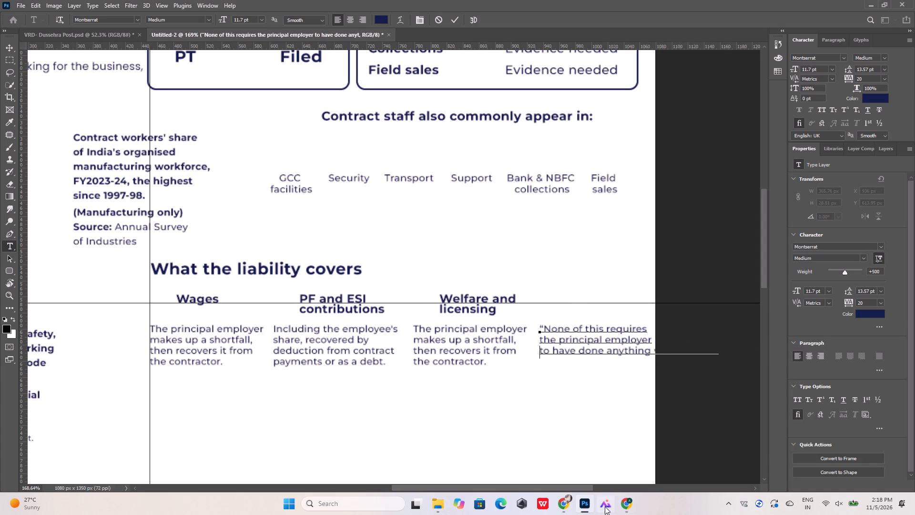
left_click(604, 506)
left_click(605, 506)
left_click(652, 351)
key("Right")
key("Return")
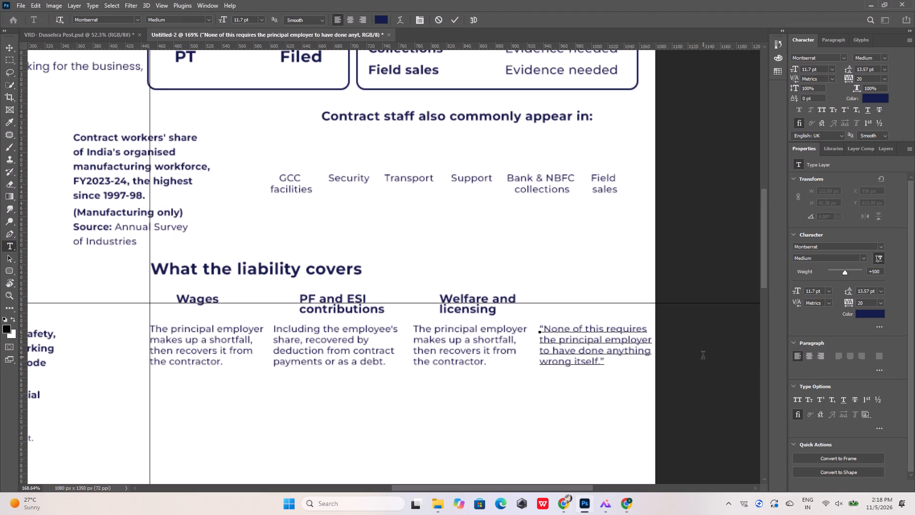
left_click(452, 15)
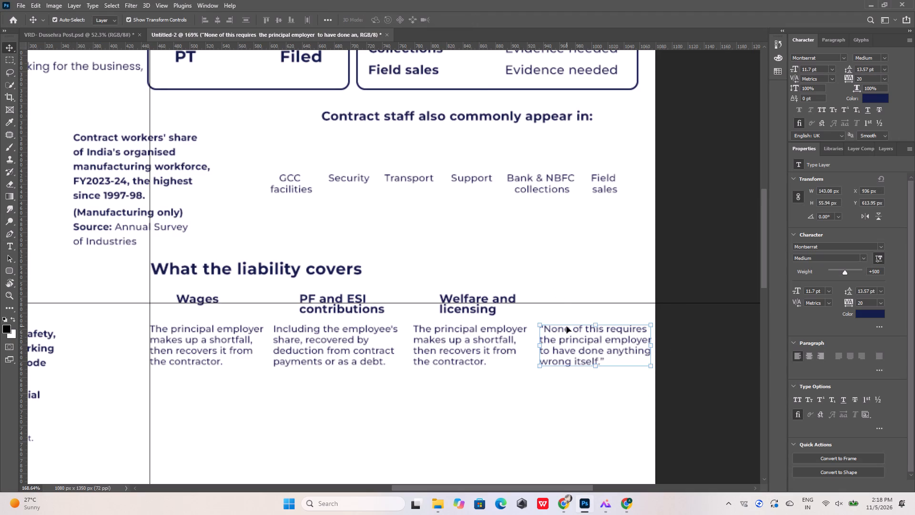
Check the quote in ChatGPT and the reference image, and set its font size and leading to 15 pt in Photoshop.
left_click(624, 510)
left_click(624, 510)
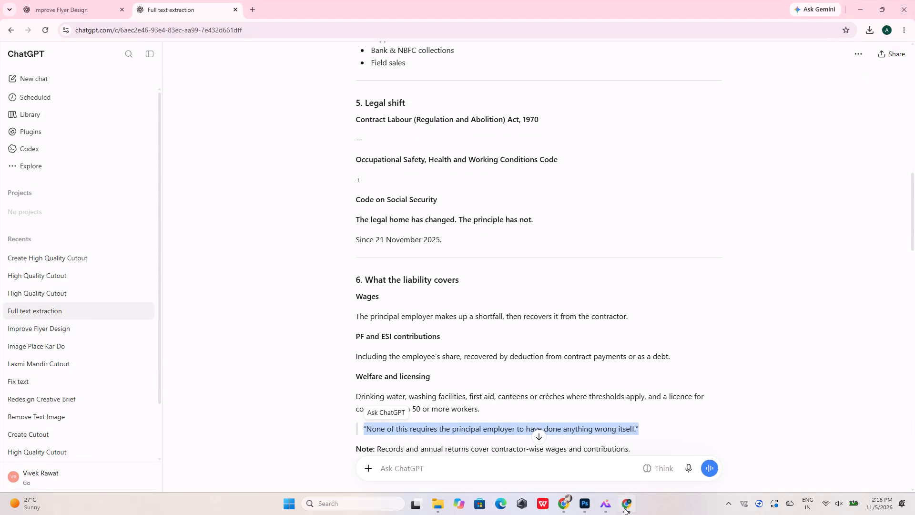
left_click(604, 504)
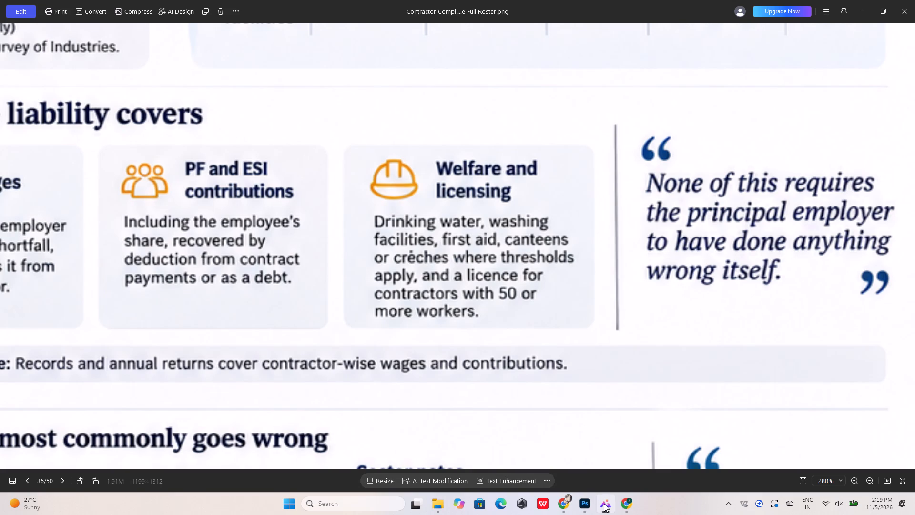
left_click(604, 504)
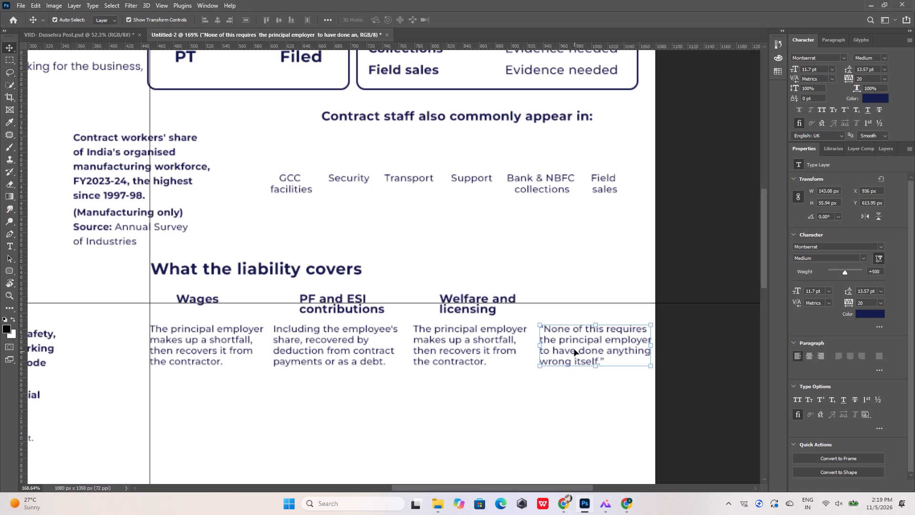
left_click_drag(818, 68, 798, 69)
left_click_drag(798, 69, 797, 69)
type("15")
key("Return")
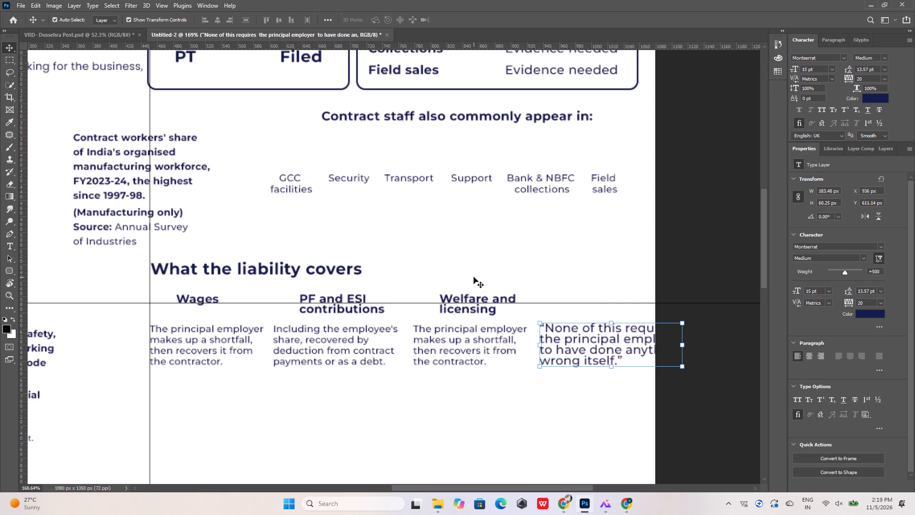
left_click(848, 70)
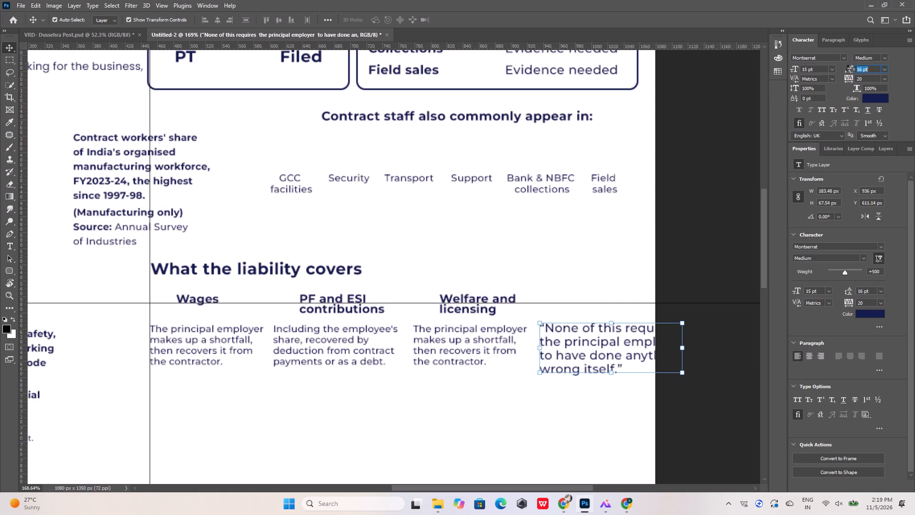
left_click(621, 224)
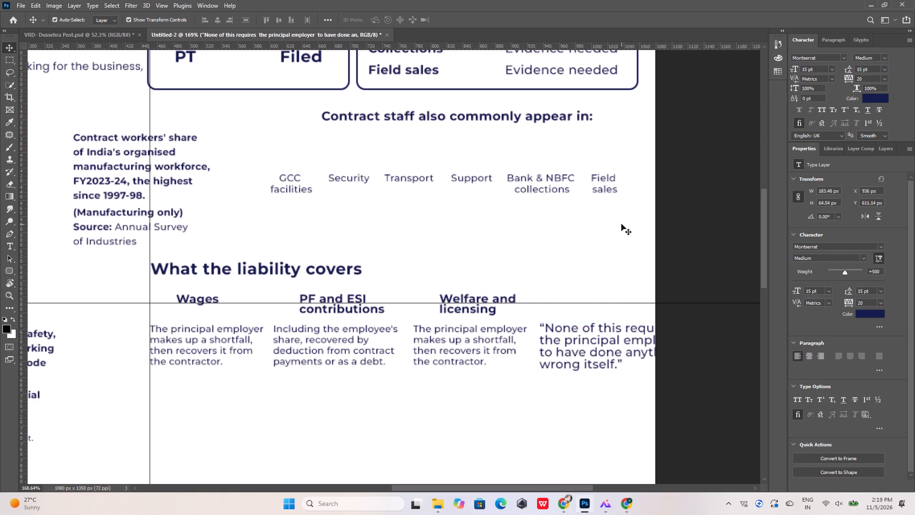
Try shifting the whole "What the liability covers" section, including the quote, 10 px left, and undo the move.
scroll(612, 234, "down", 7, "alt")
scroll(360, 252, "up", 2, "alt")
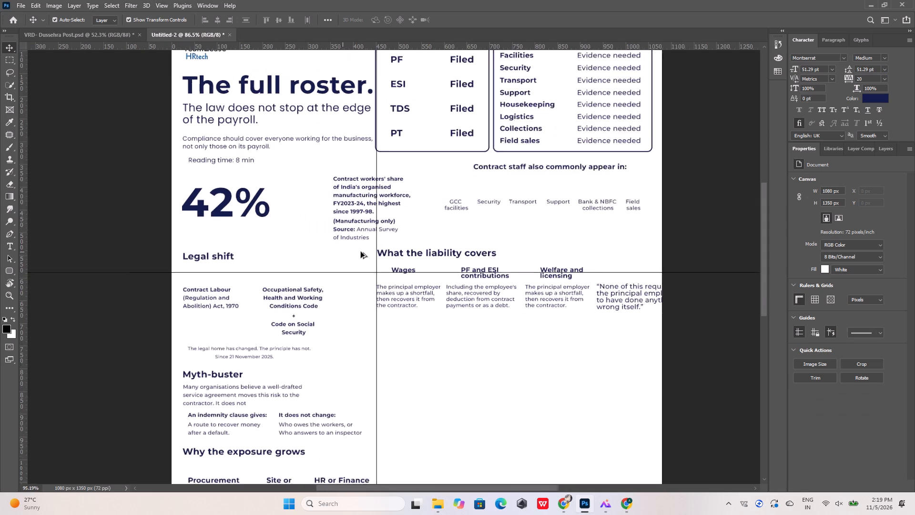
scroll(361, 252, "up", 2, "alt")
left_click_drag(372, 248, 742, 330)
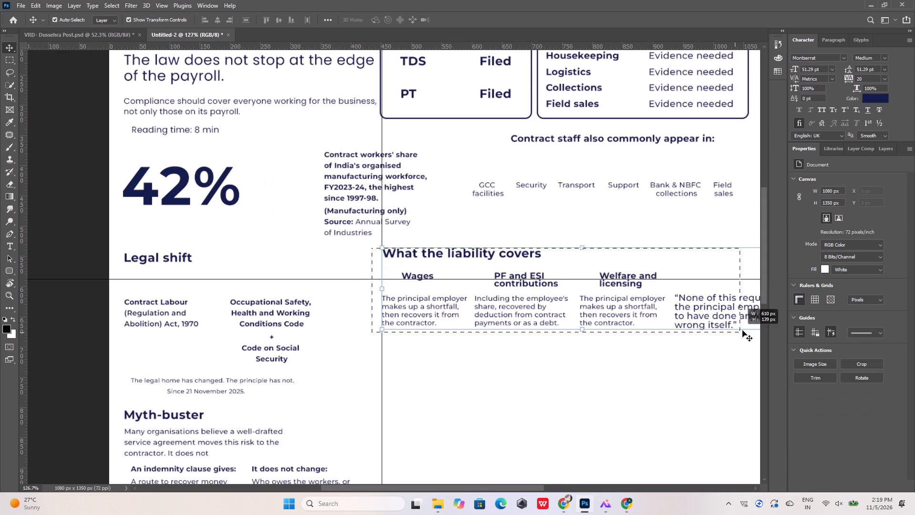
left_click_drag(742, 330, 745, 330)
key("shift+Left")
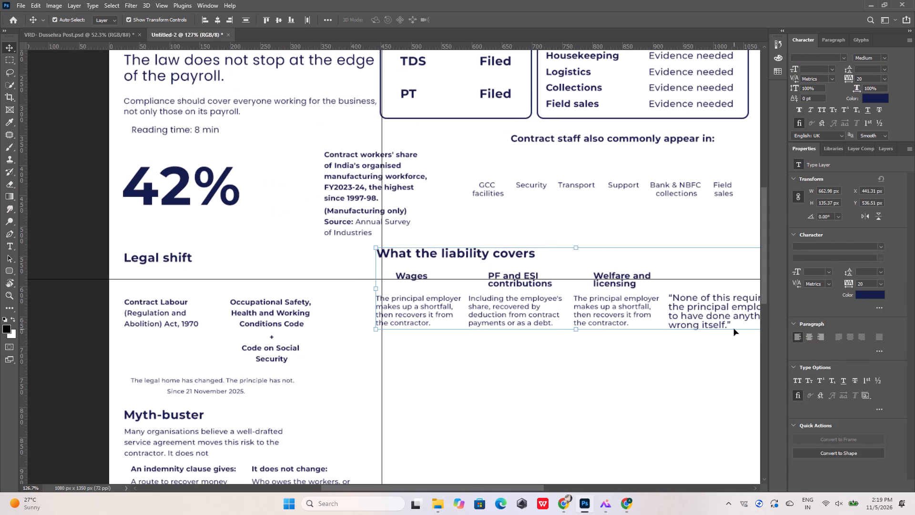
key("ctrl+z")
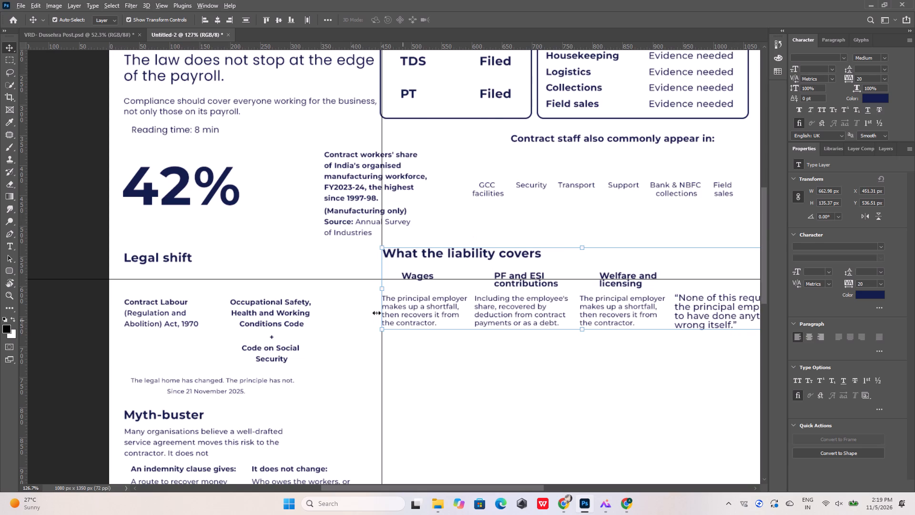
Scale the quote down to 70.63% so it fits inside the canvas, and move it up 10 px.
scroll(287, 263, "down", 8, "alt")
scroll(551, 242, "up", 13, "alt")
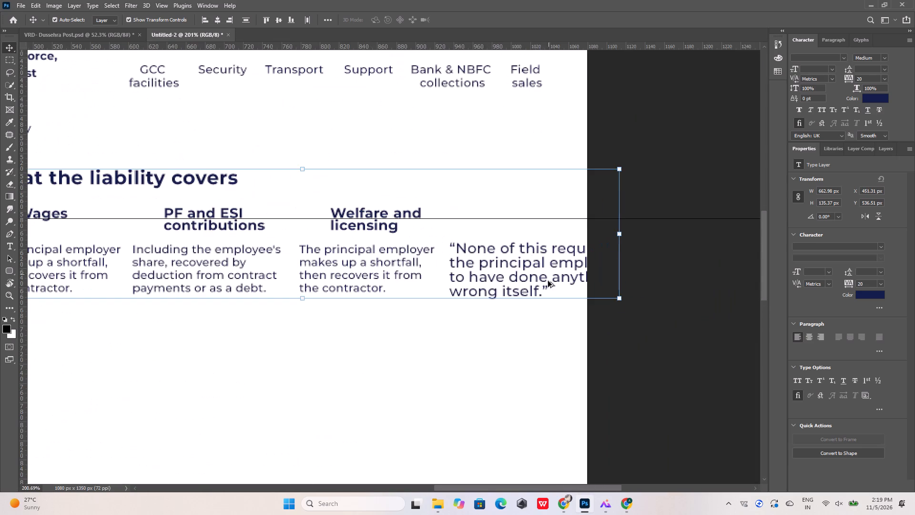
left_click(535, 336)
left_click(514, 271)
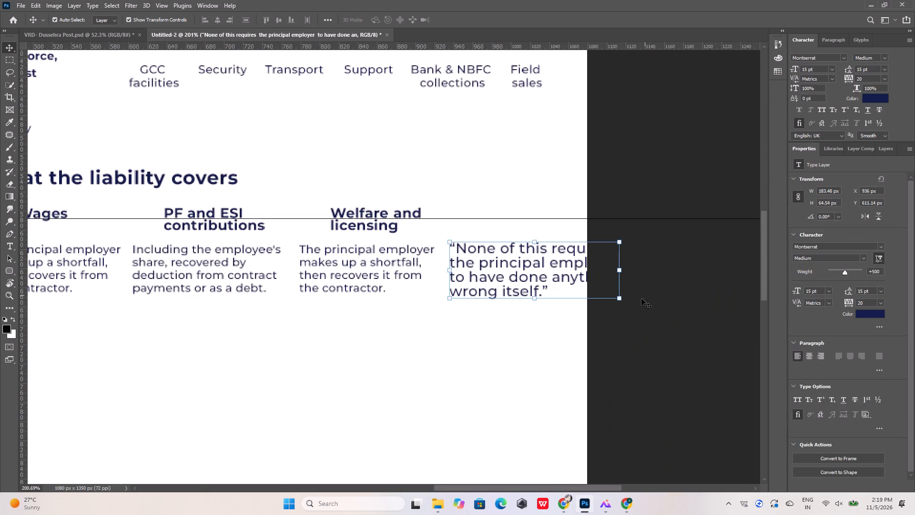
left_click_drag(621, 300, 577, 269)
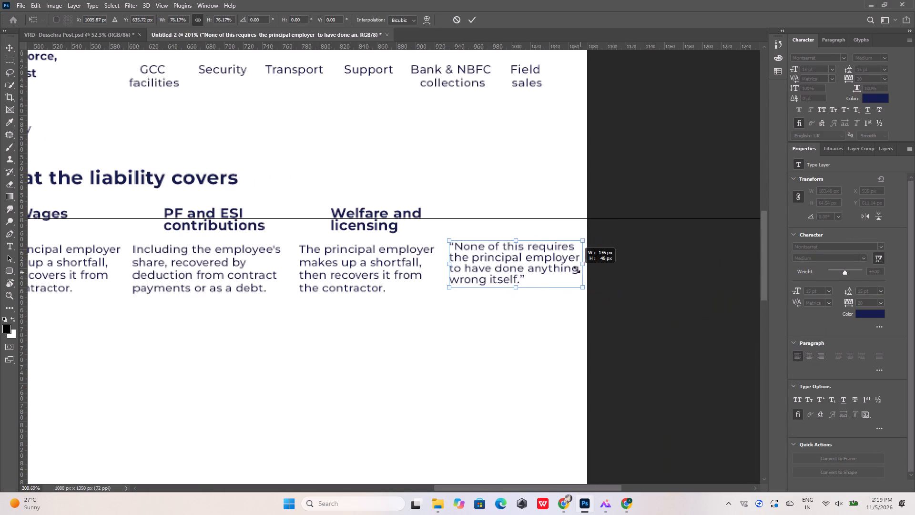
left_click_drag(577, 269, 575, 268)
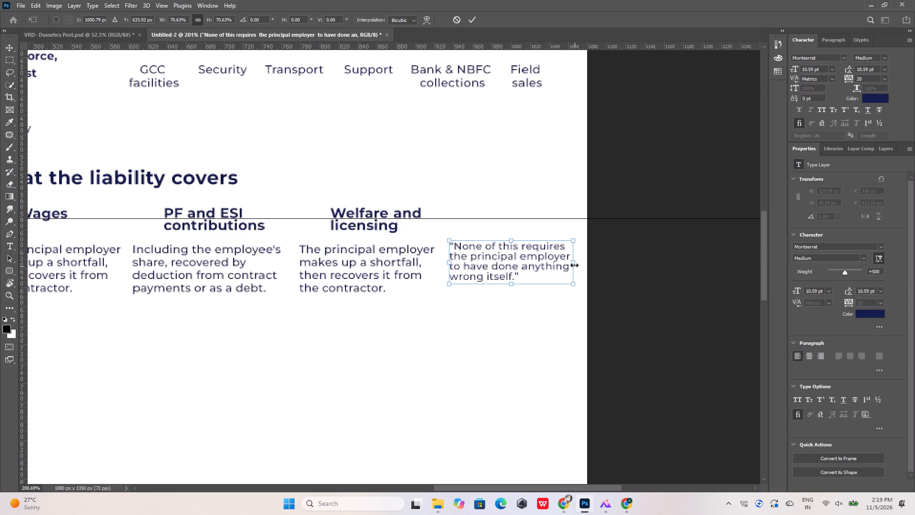
key("shift+Up")
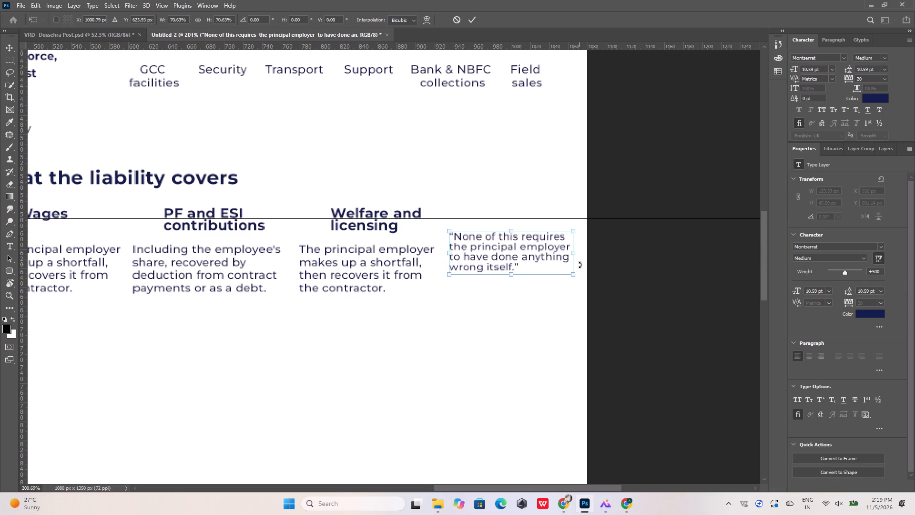
left_click(883, 60)
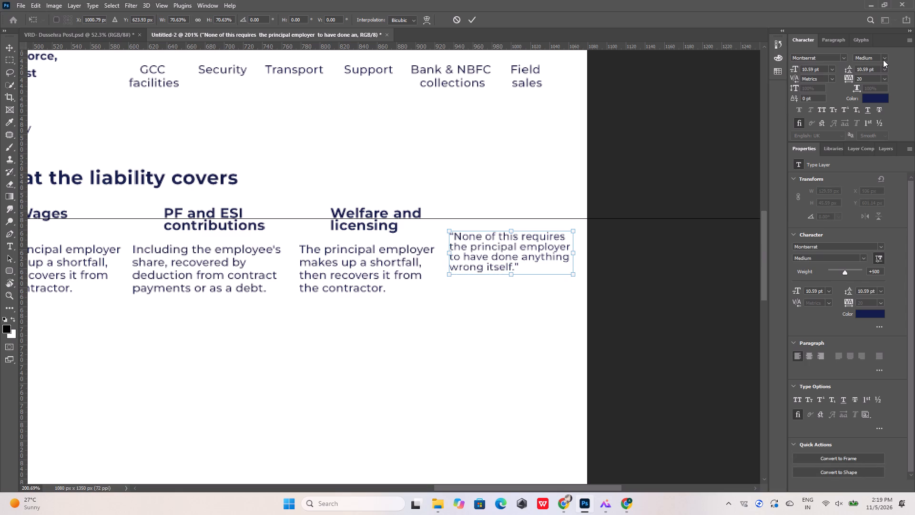
left_click(883, 60)
left_click(883, 59)
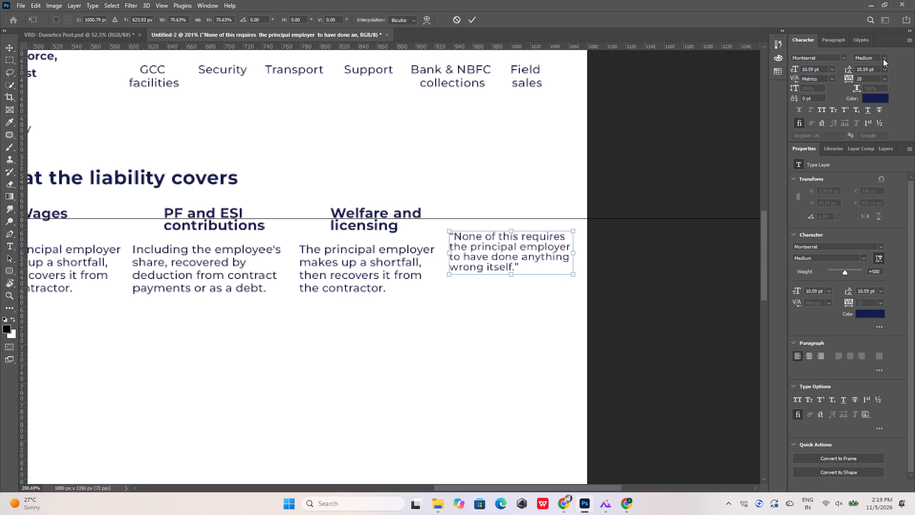
left_click(883, 59)
left_click(469, 21)
Set the whole quote's font style to Montserrat Bold.
double_click(492, 241)
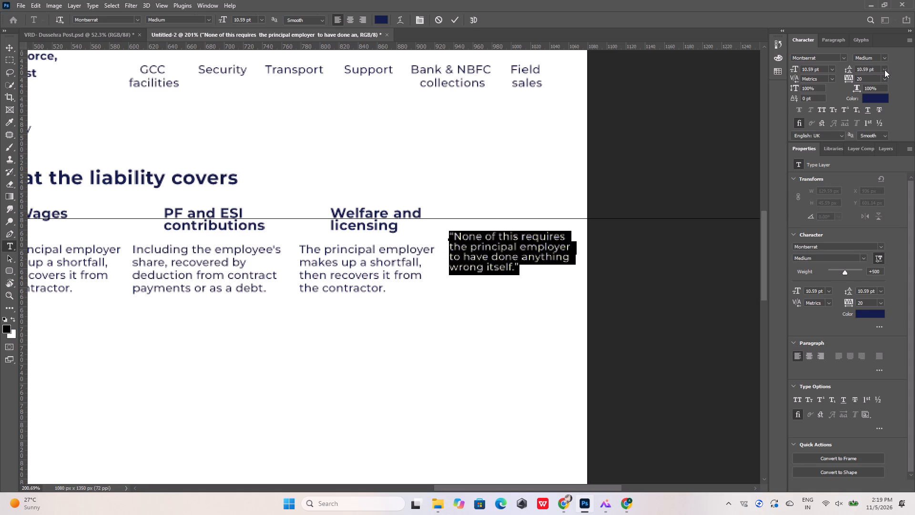
left_click(882, 55)
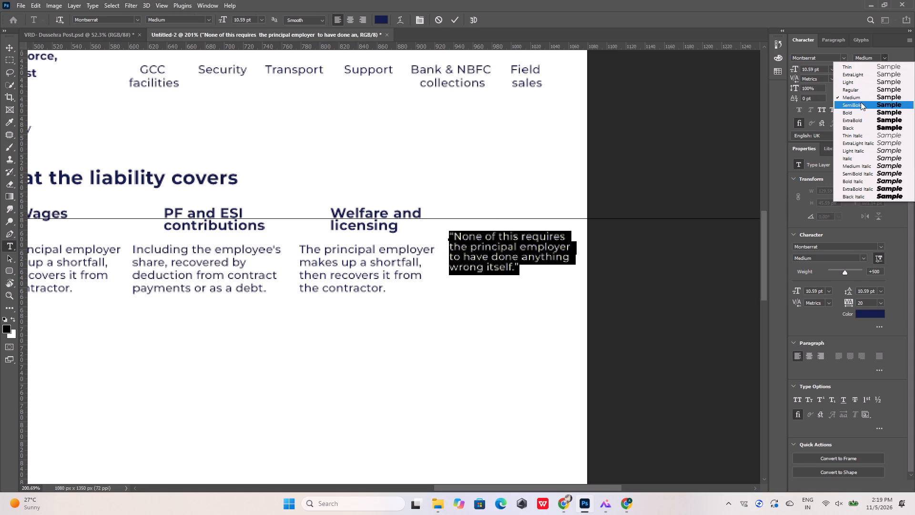
left_click(859, 112)
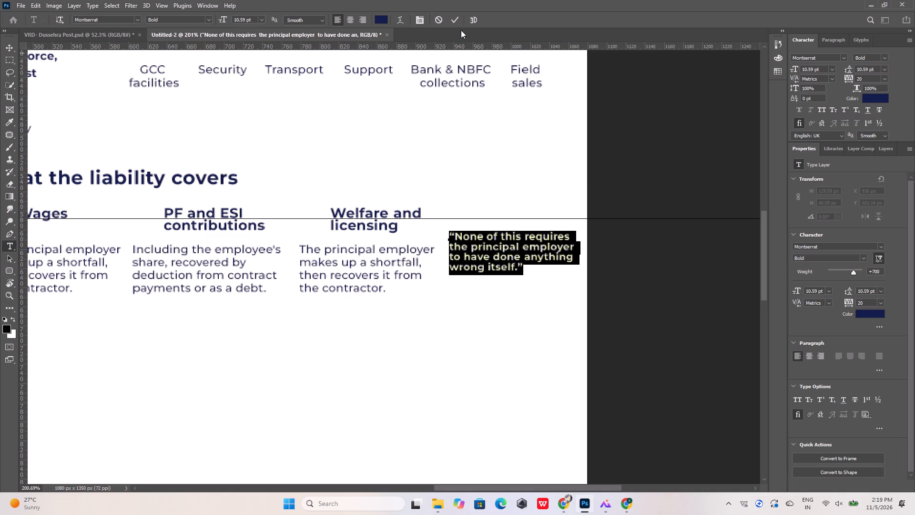
left_click(457, 22)
Set the leading of the whole "None of this requires the principal employer…" quote to 12 pt.
double_click(514, 248)
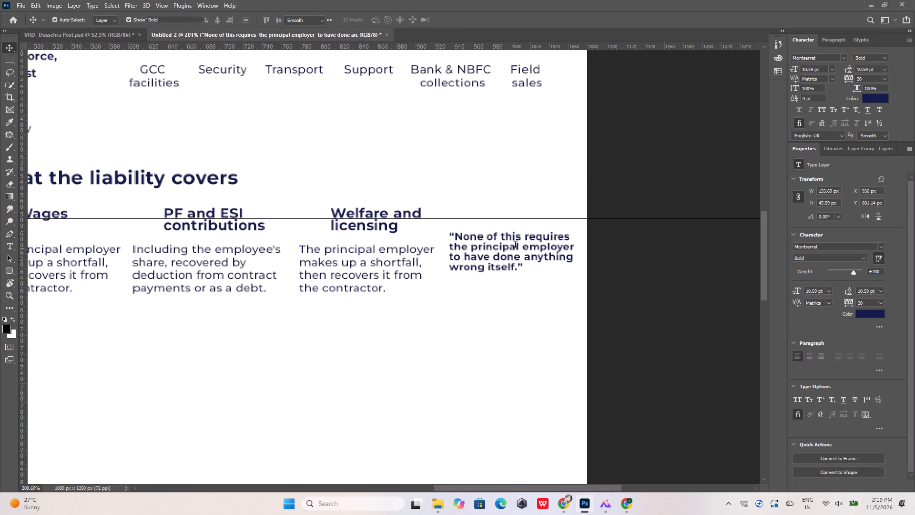
left_click_drag(875, 68, 831, 64)
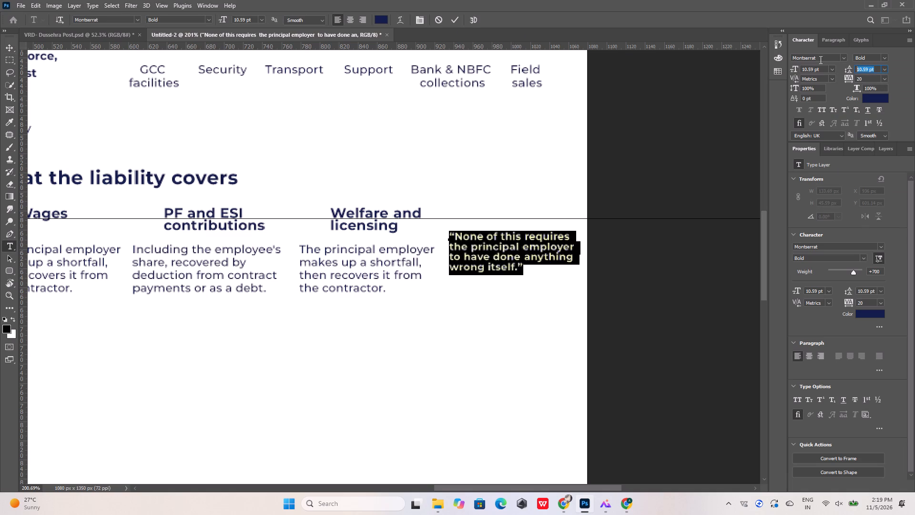
type("12")
key("Return")
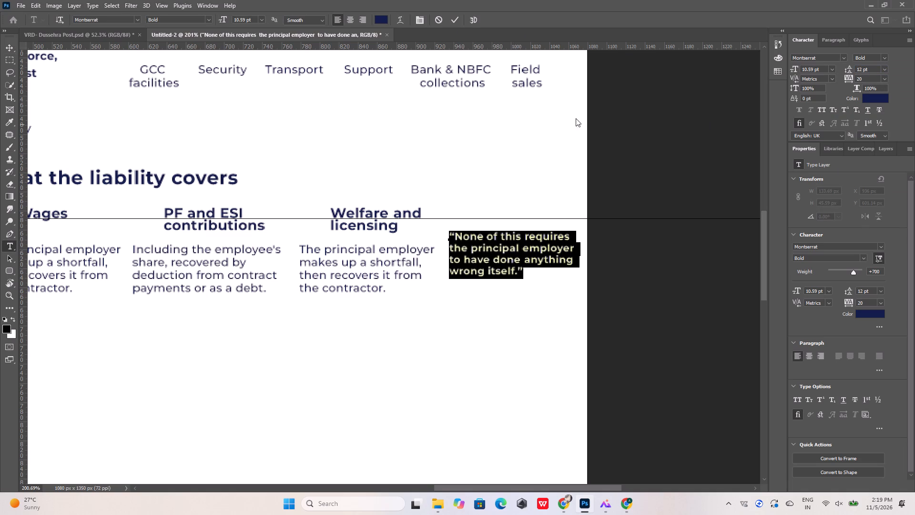
left_click(455, 20)
left_click(640, 141)
Nudge the "Welfare and licensing" heading 3 px to the right above its paragraph.
scroll(591, 246, "down", 8, "alt")
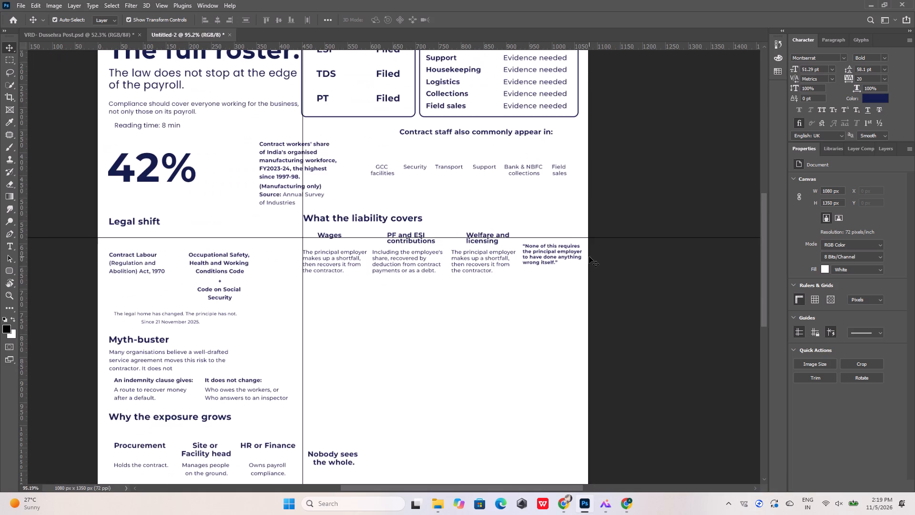
scroll(272, 262, "up", 6, "alt")
scroll(274, 260, "down", 3, "alt")
scroll(455, 231, "up", 5, "alt")
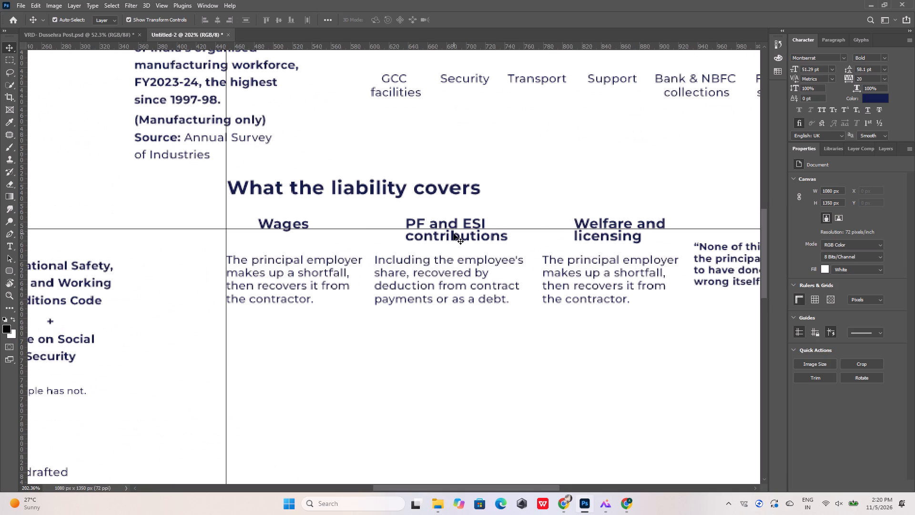
scroll(452, 237, "down", 4, "alt")
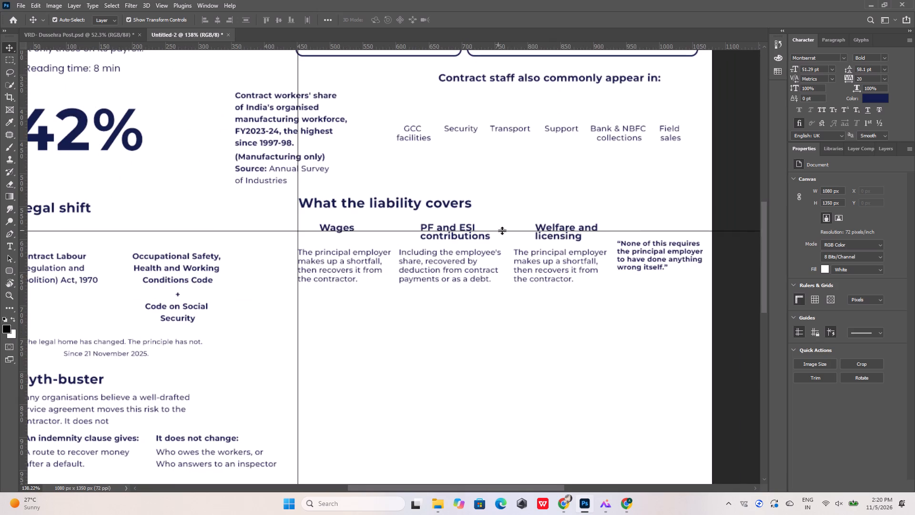
left_click(547, 232)
scroll(554, 227, "up", 9, "alt")
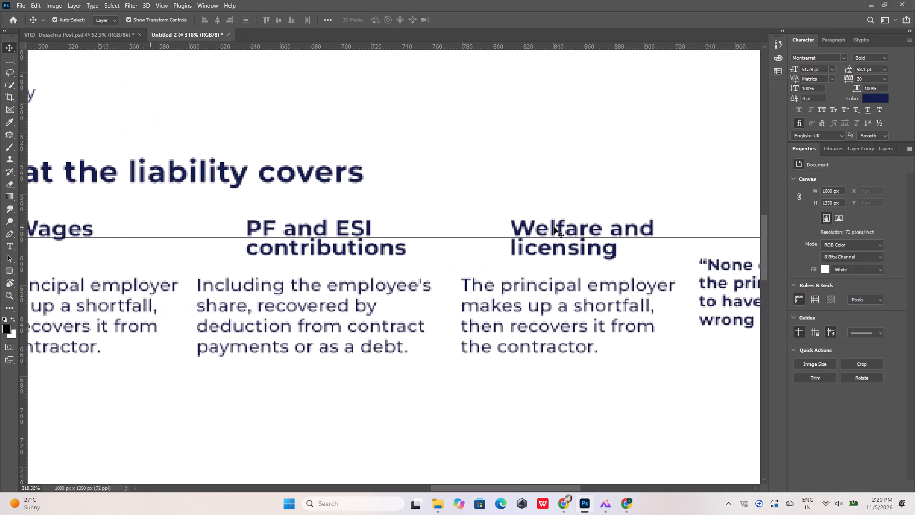
left_click(554, 227)
key("Right")
key("Right")
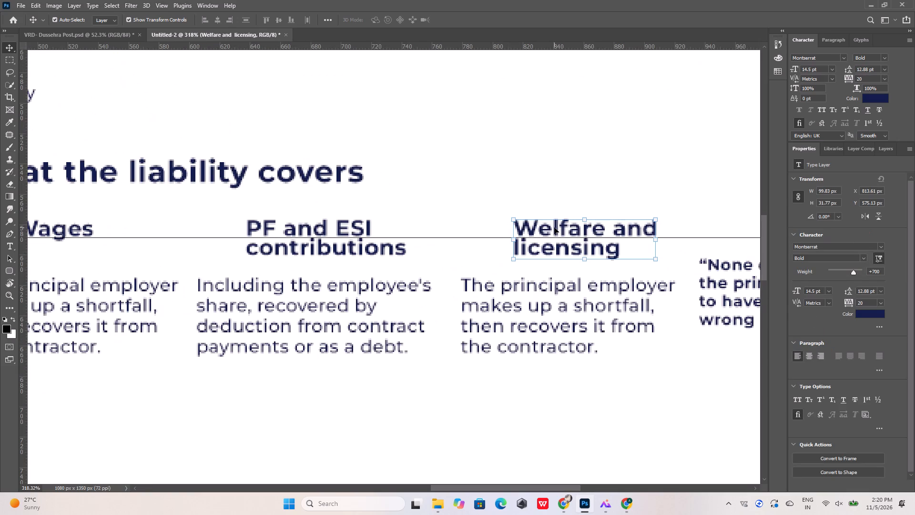
key("Right")
left_click(507, 381)
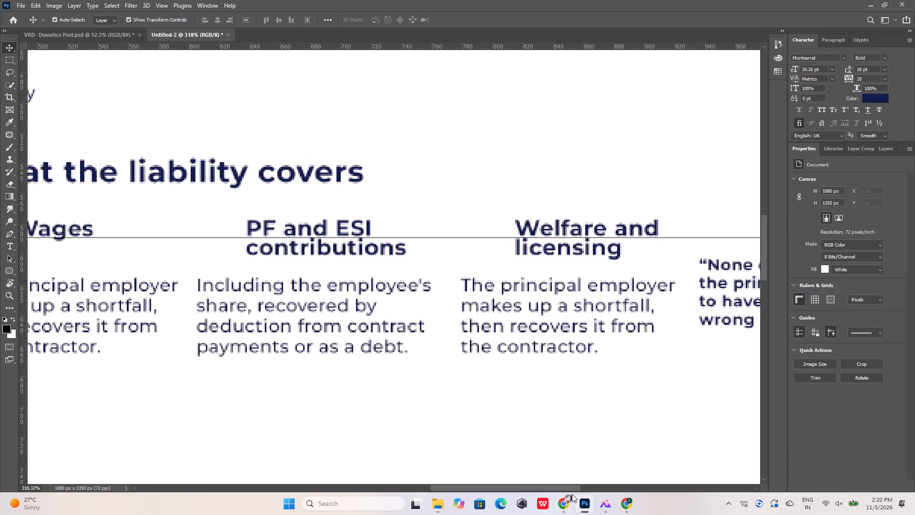
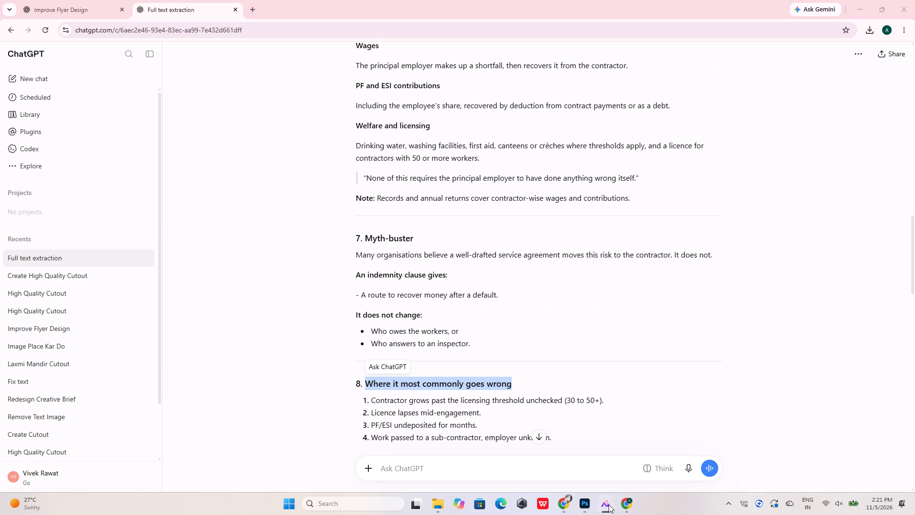
left_click(586, 504)
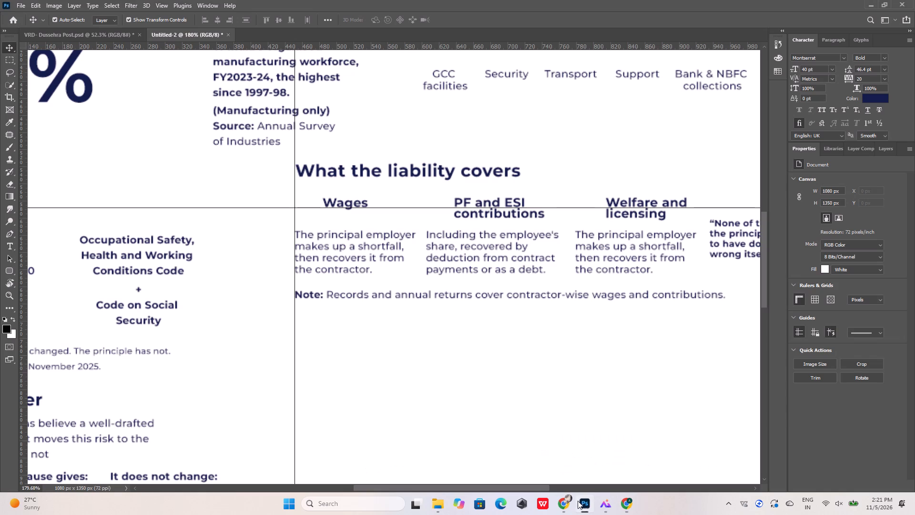
left_click(336, 171)
left_click_drag(336, 170, 320, 323, "alt")
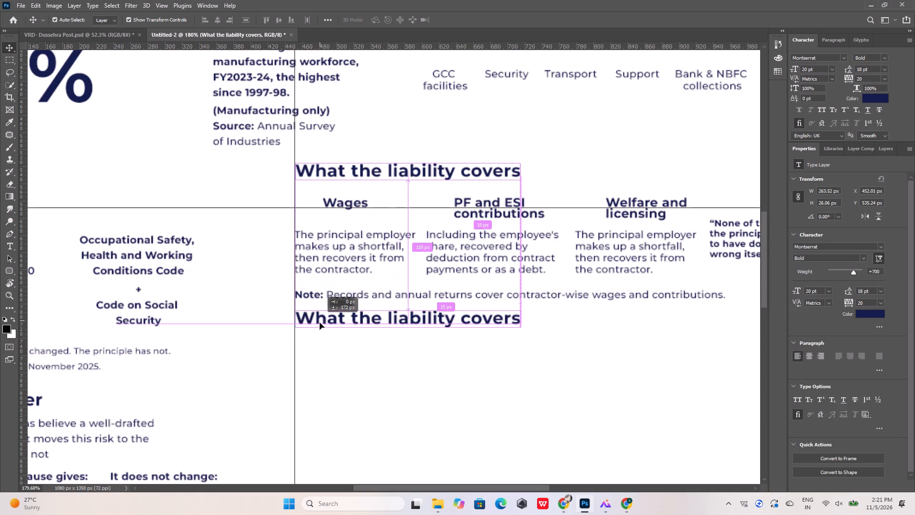
left_click_drag(320, 323, 319, 336, "alt")
double_click(319, 336)
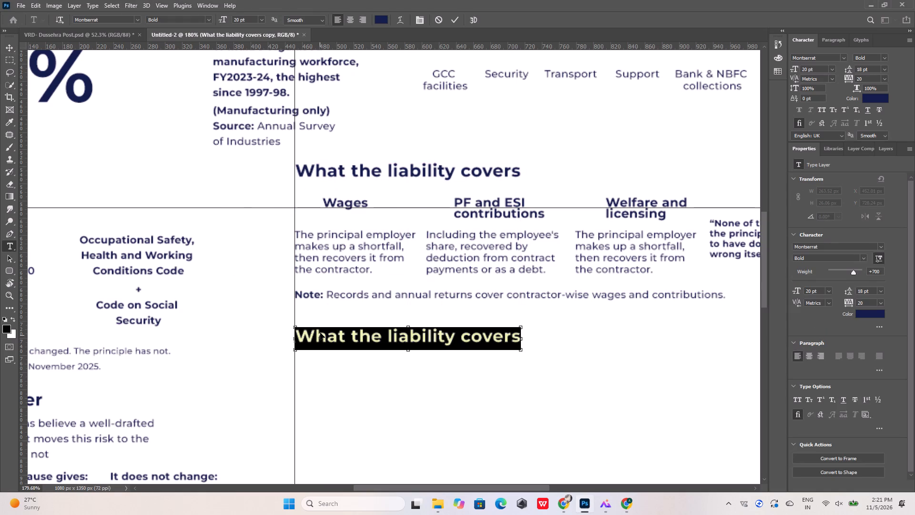
key("ctrl+v")
left_click(455, 22)
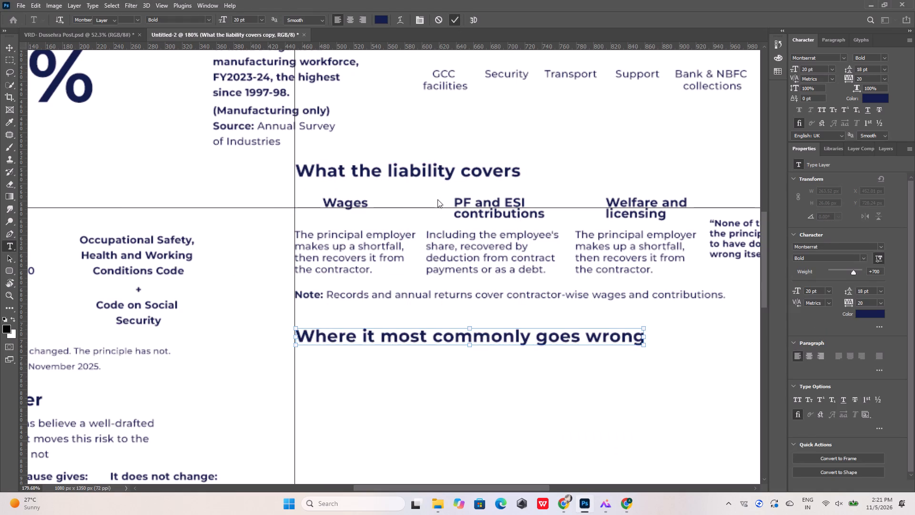
Copy the first list item, "Contractor grows past the licensing threshold unchecked (30 to 50+).", from the ChatGPT text.
left_click(599, 505)
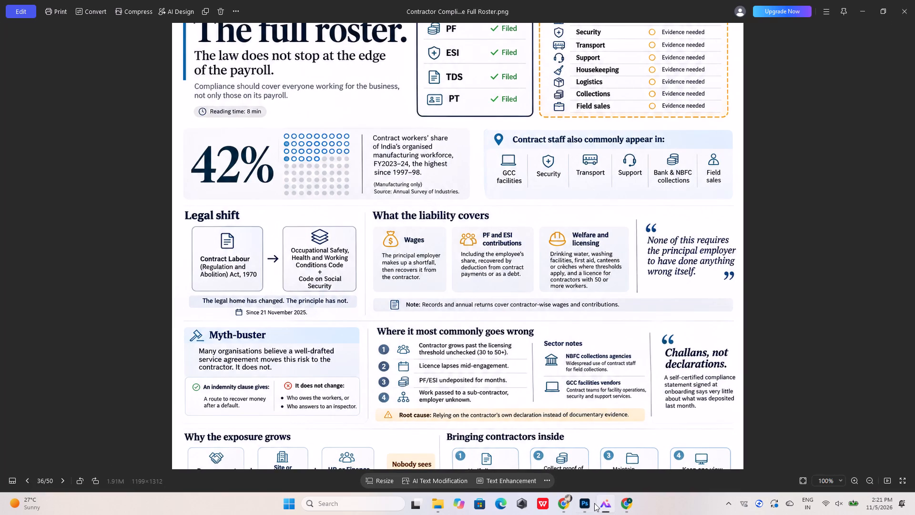
left_click(623, 504)
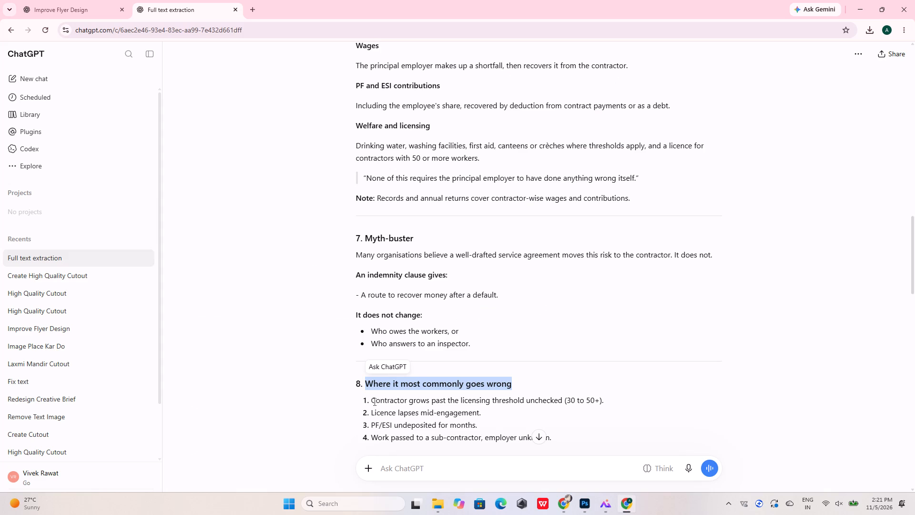
left_click_drag(372, 401, 607, 396)
right_click(597, 402)
left_click(622, 302)
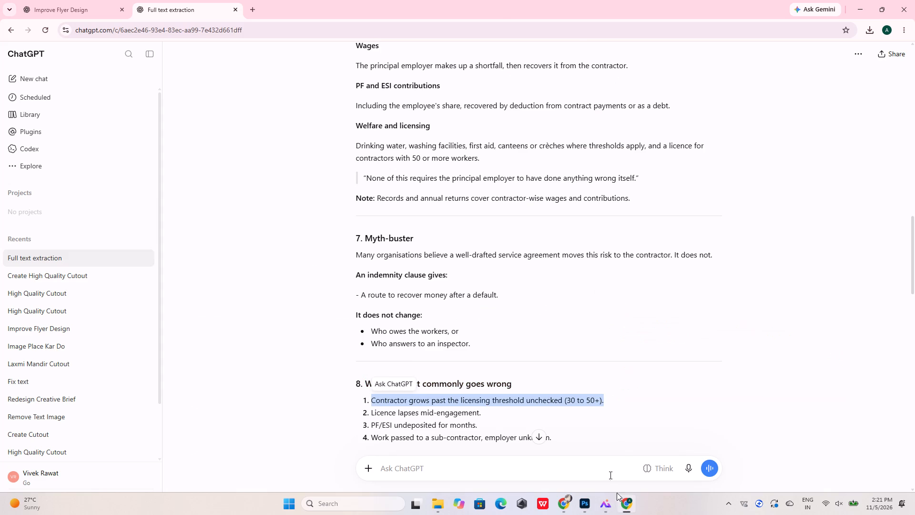
left_click(623, 501)
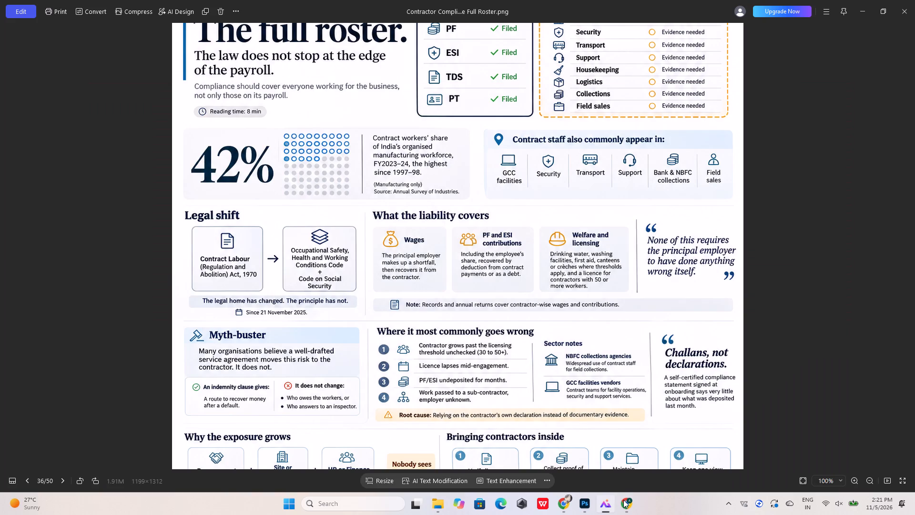
In Photoshop, duplicate the Wages paragraph about 149 px lower and replace its text with "Contractor grows past the licensing threshold unchecked (30 to 50+).".
left_click(584, 505)
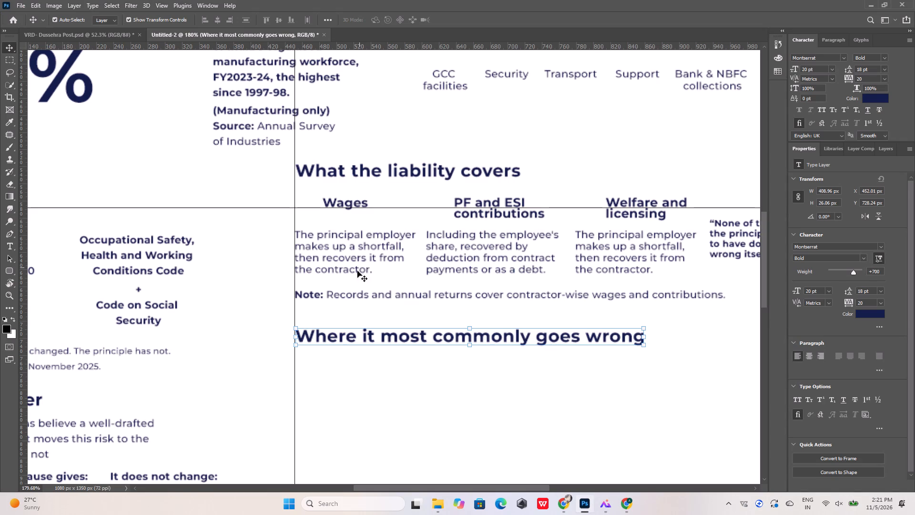
left_click(356, 296)
left_click(359, 270)
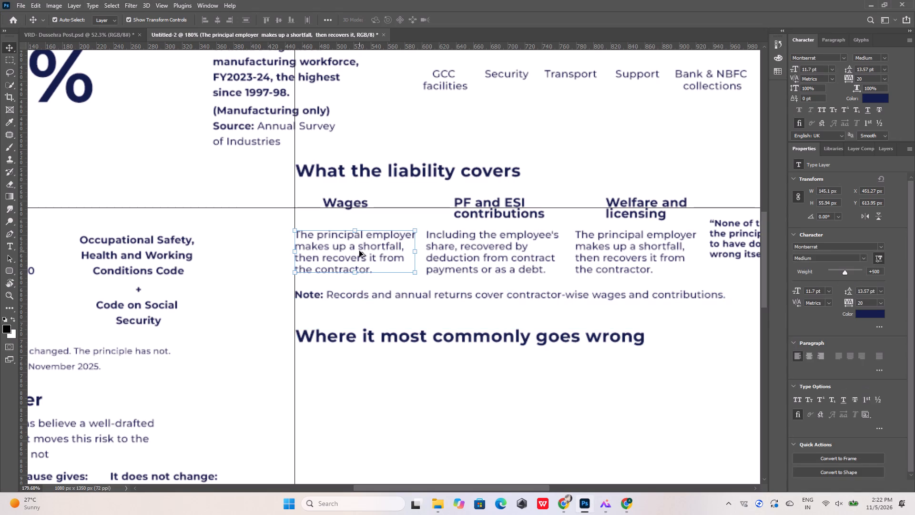
left_click_drag(359, 248, 352, 376, "alt")
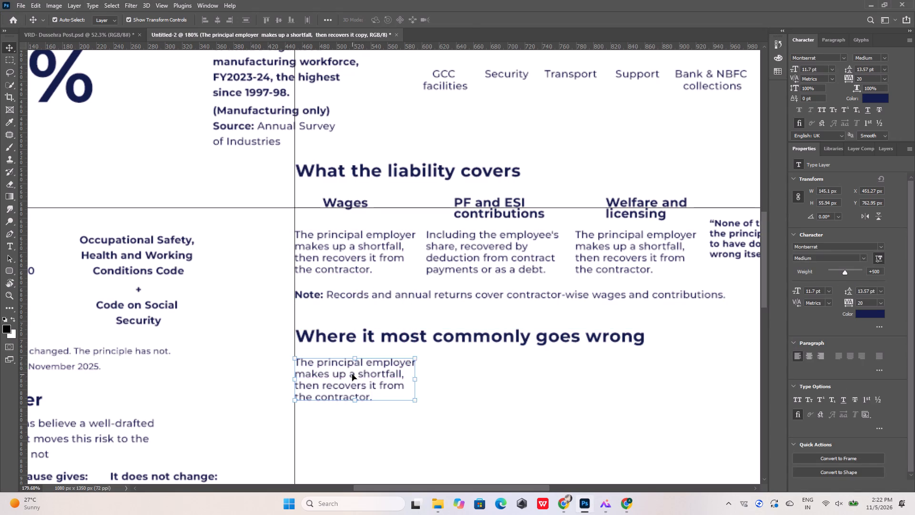
double_click(352, 374)
key("ctrl+v")
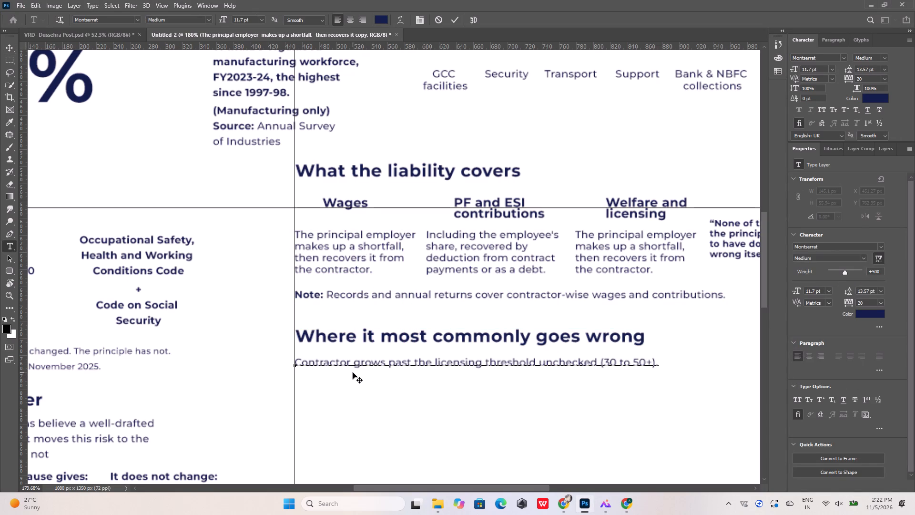
Following the reference image, break the first list item into two lines after "licensing" and commit the text edit.
left_click(622, 503)
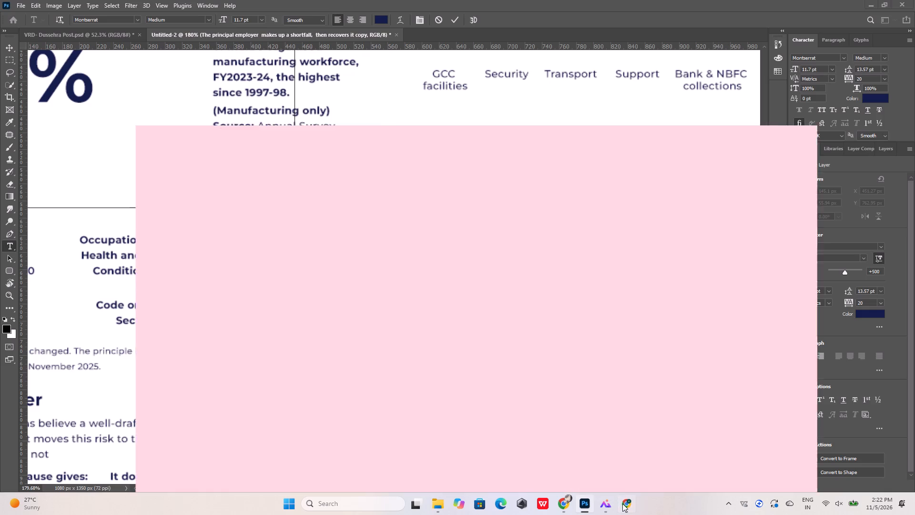
left_click(600, 505)
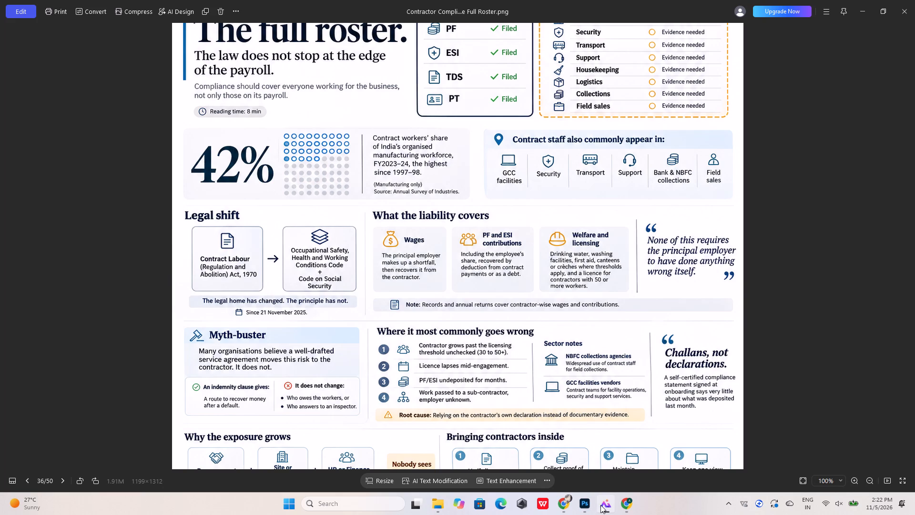
left_click(600, 505)
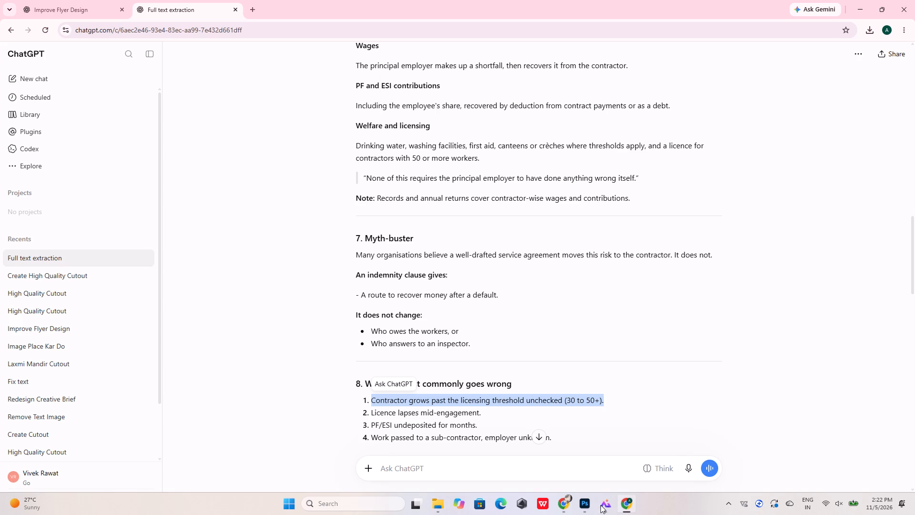
left_click(600, 505)
left_click(600, 505)
left_click(582, 505)
left_click(485, 366)
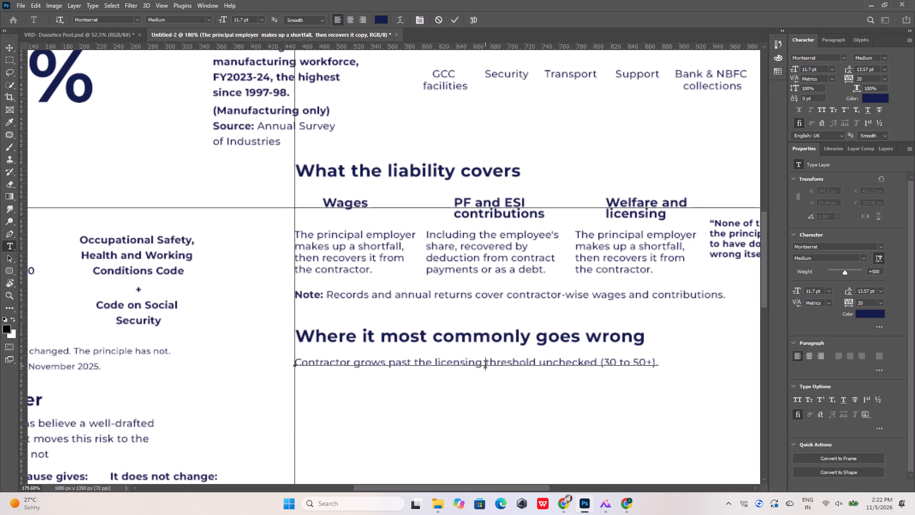
key("Return")
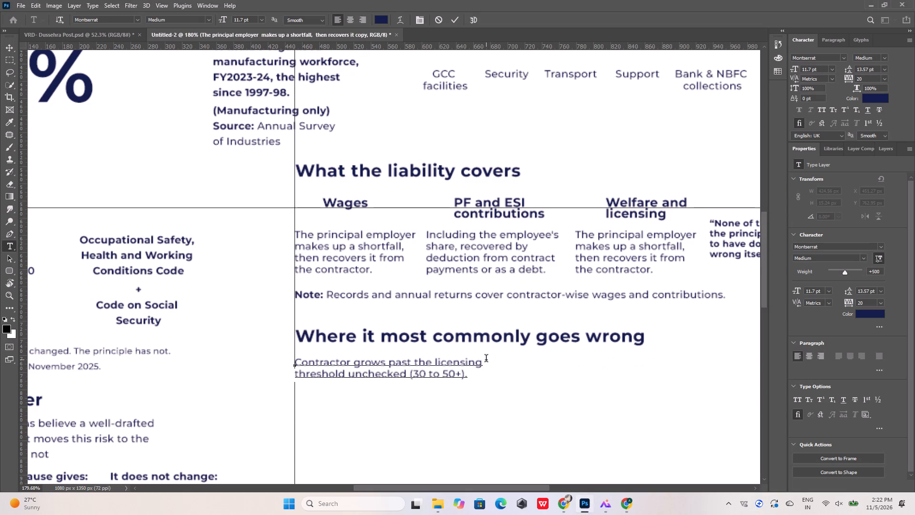
key("shift+Right")
key("shift+Right")
left_click(450, 20)
Move the first list item 53 px to the right, indenting it under the "Where it most commonly goes wrong" heading.
key("shift+Right")
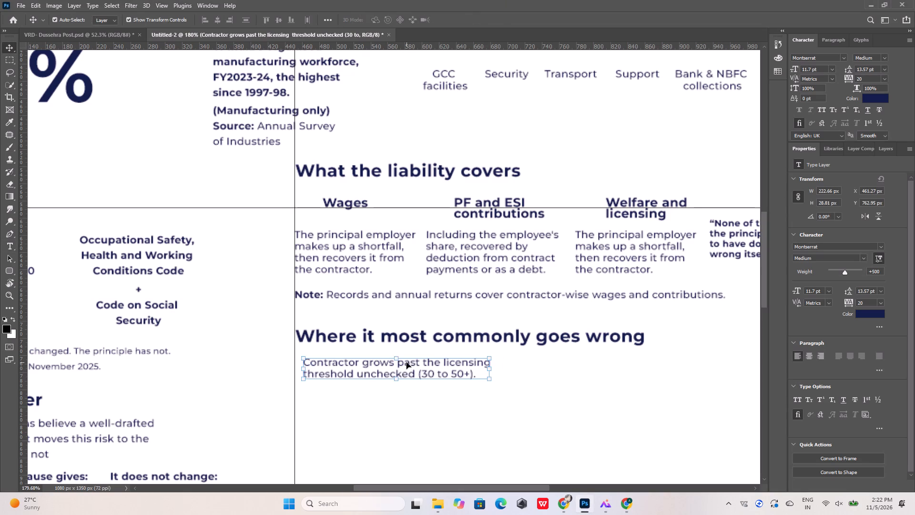
key("shift+Right")
key("shift+Right")
key("shift+Right")
key("shift+Right")
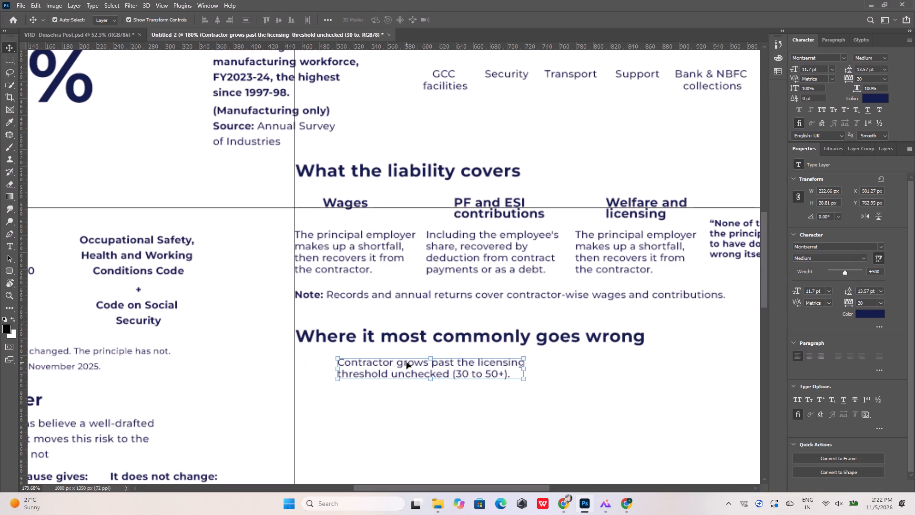
key("Right")
key("Right")
key("Right")
Duplicate the first list item about 39 px lower, aligned with the original, and select all of the copy's text.
left_click_drag(407, 362, 408, 399, "alt")
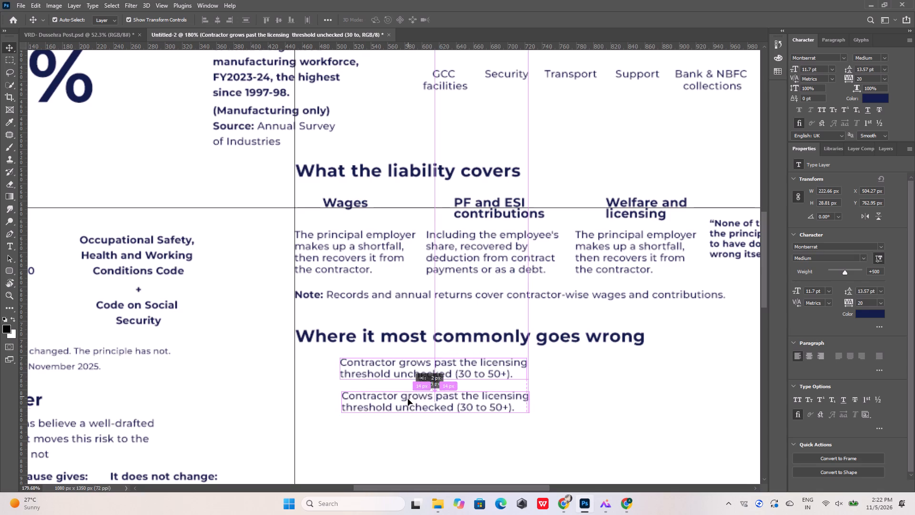
left_click_drag(408, 399, 406, 396, "alt")
double_click(406, 396)
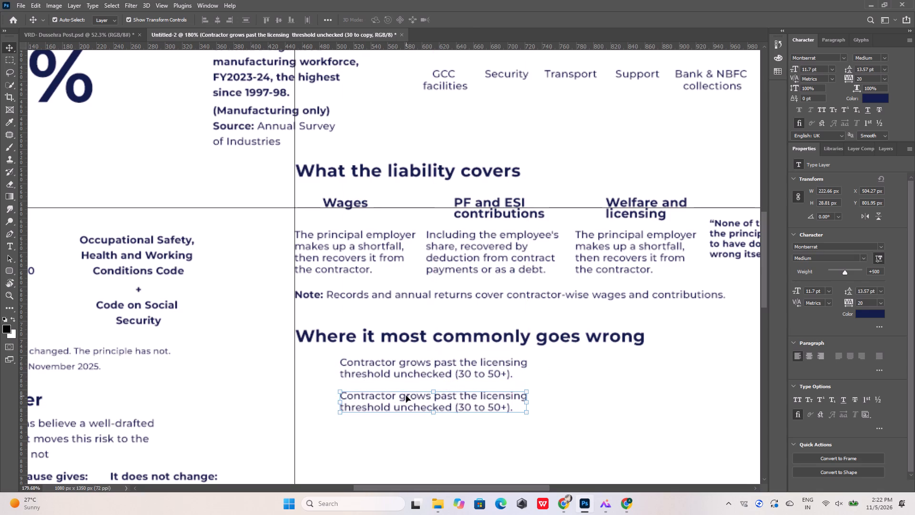
Copy the second list item, "Licence lapses mid-engagement.", from the ChatGPT text.
left_click(624, 504)
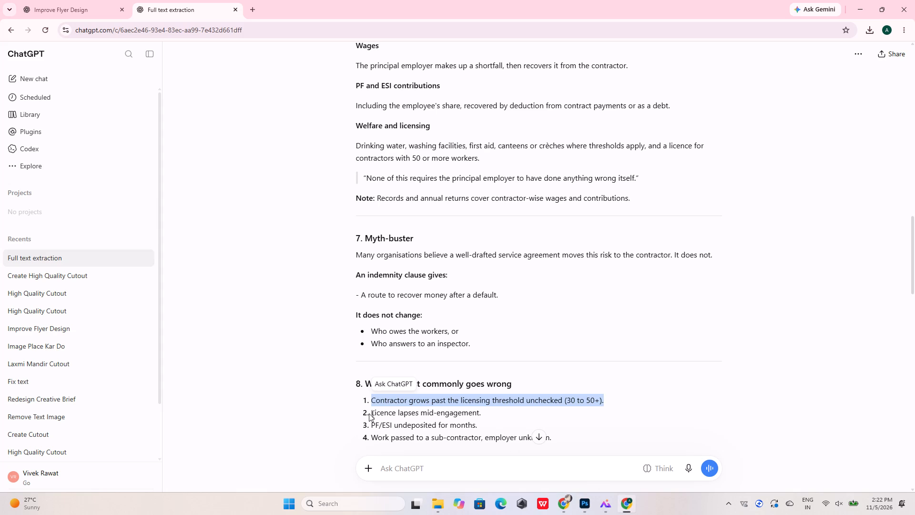
left_click_drag(372, 412, 491, 410)
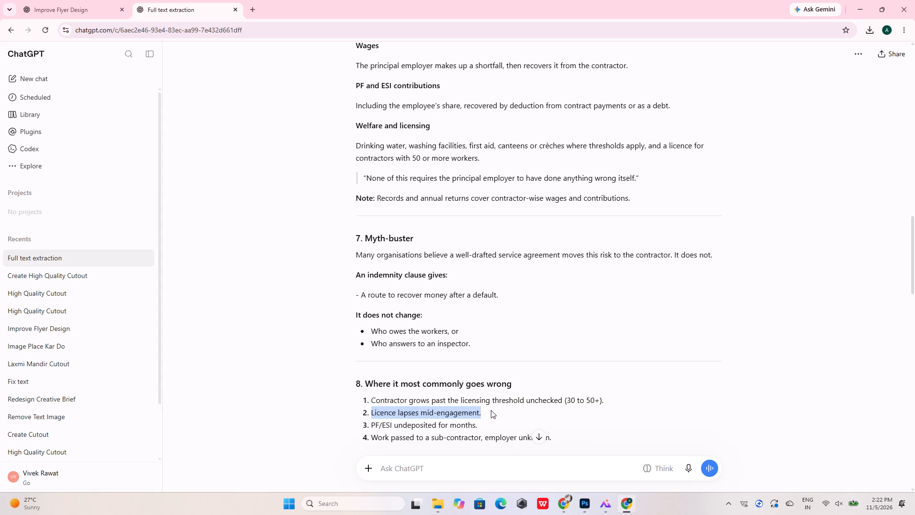
key("ctrl+c")
Compare the whole Photoshop layout with the reference image, focusing on the "Where it most commonly goes wrong" section.
left_click(587, 506)
scroll(478, 221, "down", 4, "alt")
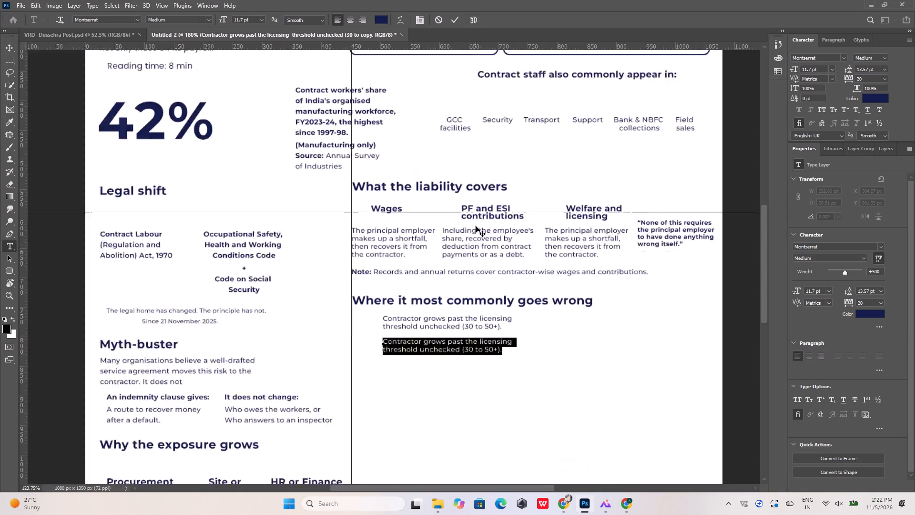
scroll(476, 226, "down", 7, "alt")
scroll(503, 304, "down", 2, "alt")
scroll(307, 202, "up", 4, "alt")
scroll(327, 216, "down", 3, "alt")
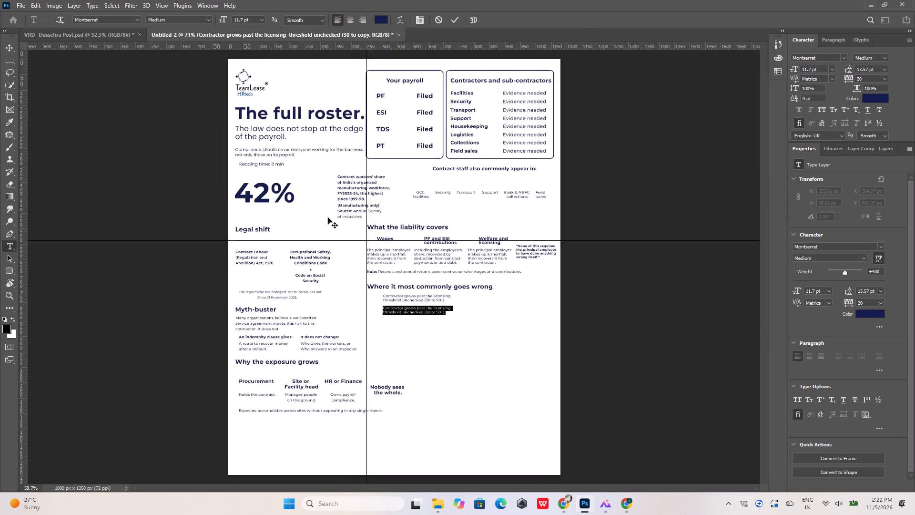
left_click(604, 498)
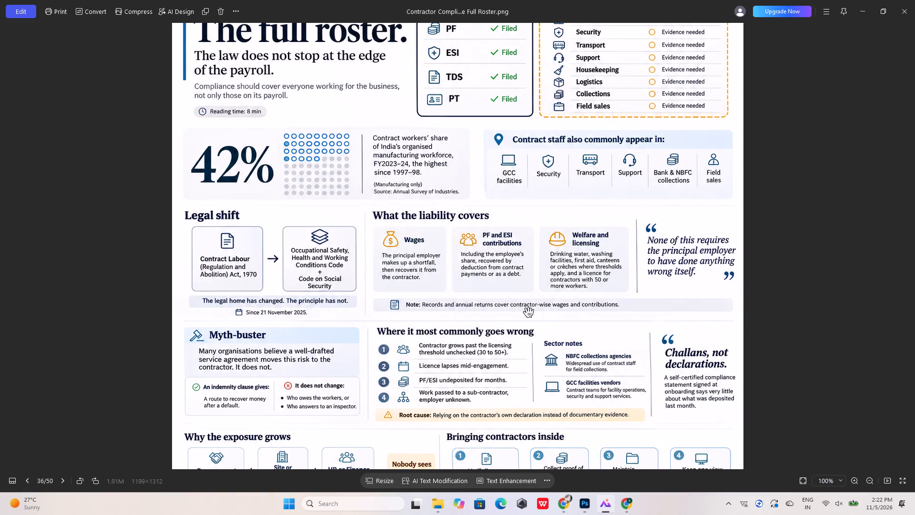
scroll(512, 281, "down", 6)
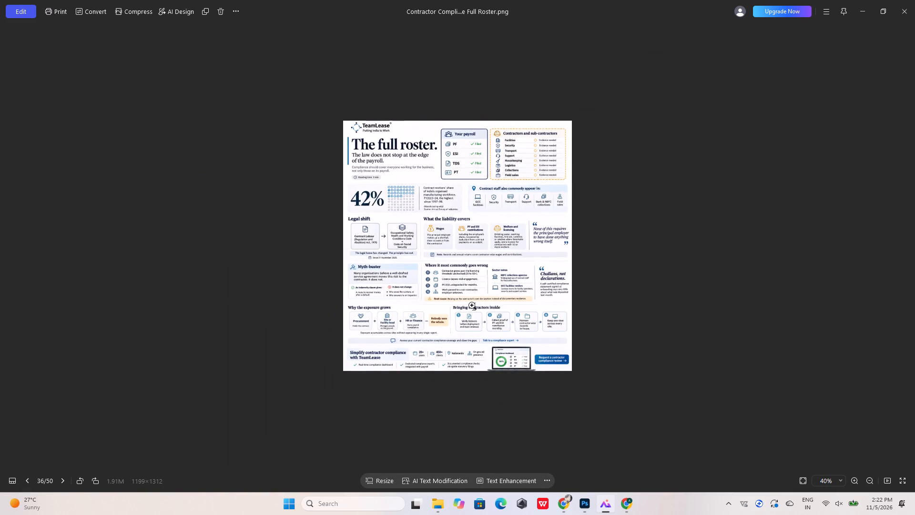
scroll(472, 306, "up", 9)
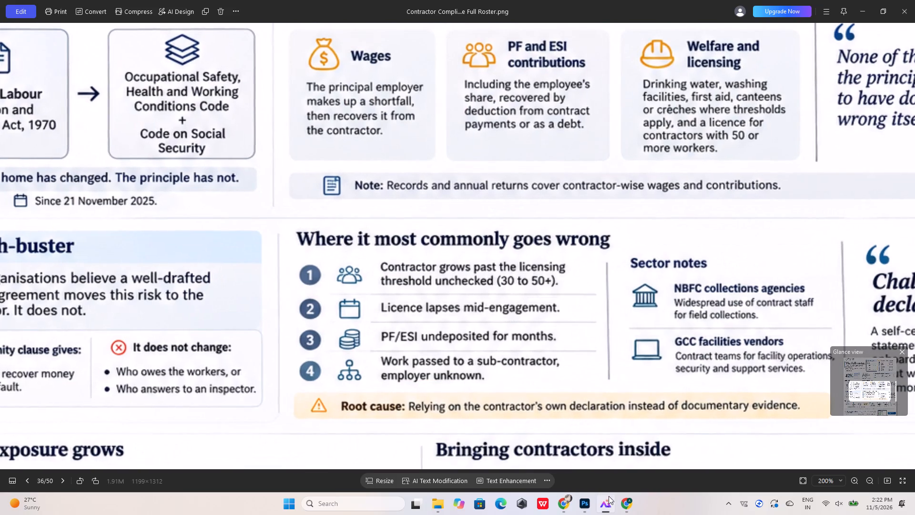
left_click(626, 506)
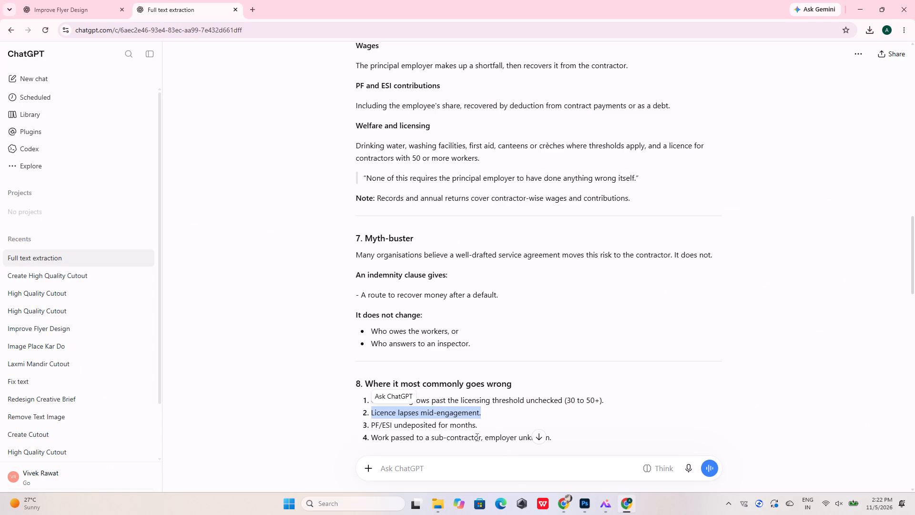
left_click(580, 500)
Replace the duplicated item's text with "Licence lapses mid-engagement.", recopying it from the ChatGPT text, then commit and deselect it.
scroll(403, 311, "up", 7, "alt")
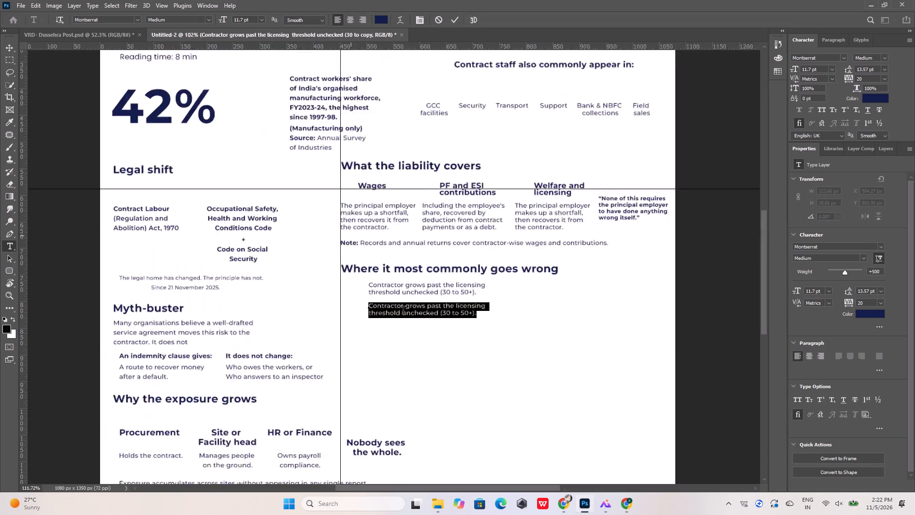
scroll(403, 311, "up", 5, "alt")
key("ctrl+v")
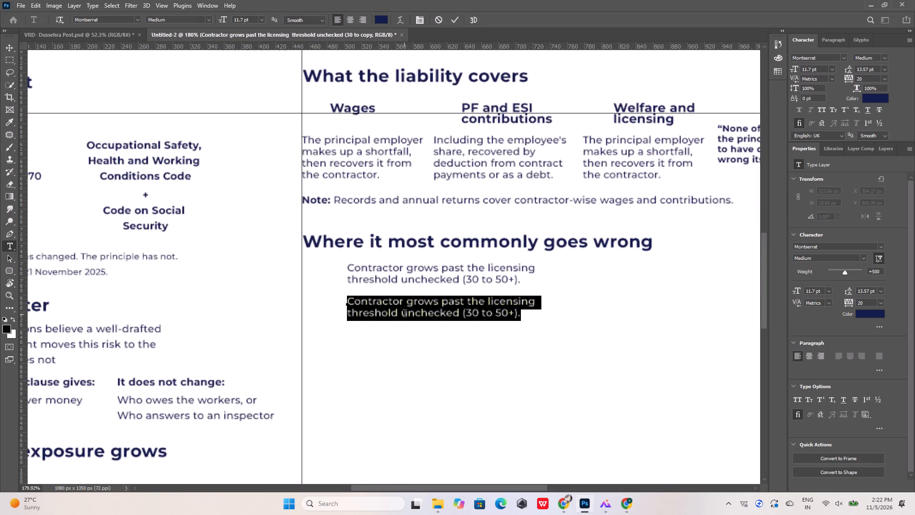
left_click(624, 506)
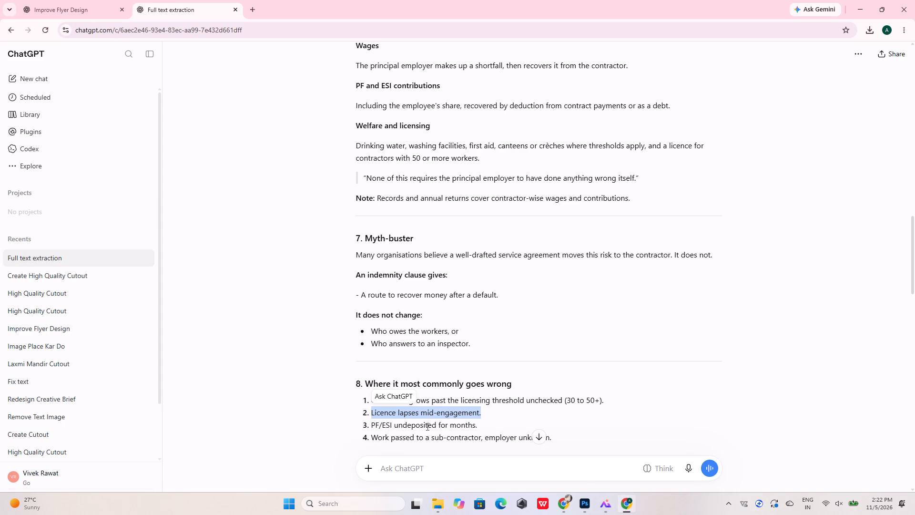
right_click(428, 415)
left_click(452, 318)
left_click(629, 500)
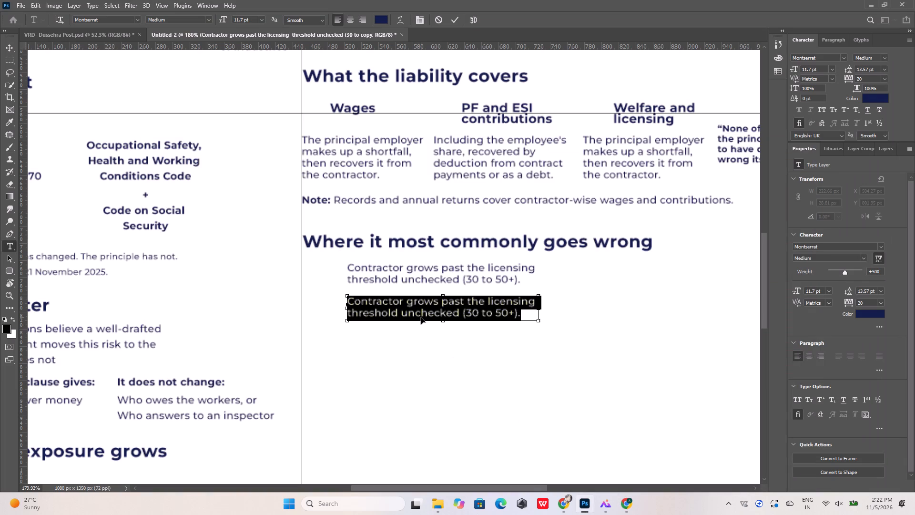
key("ctrl+v")
left_click(459, 19)
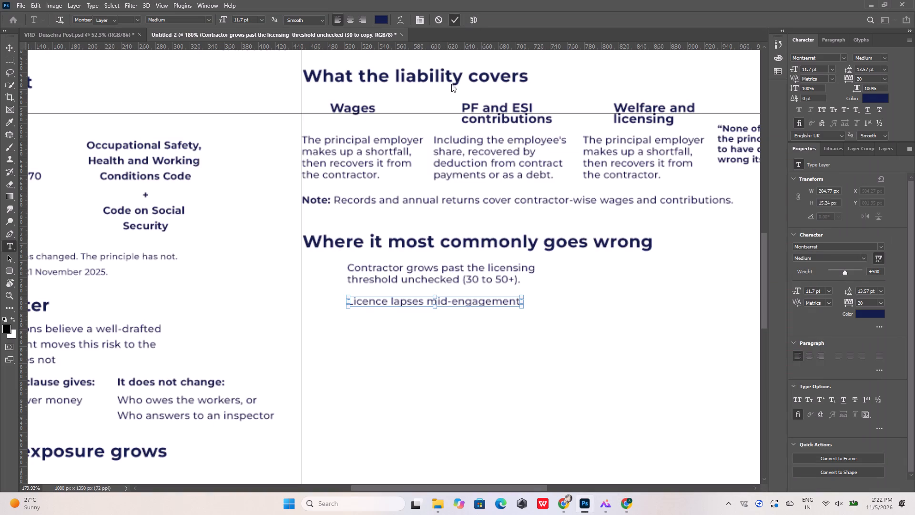
left_click(410, 352)
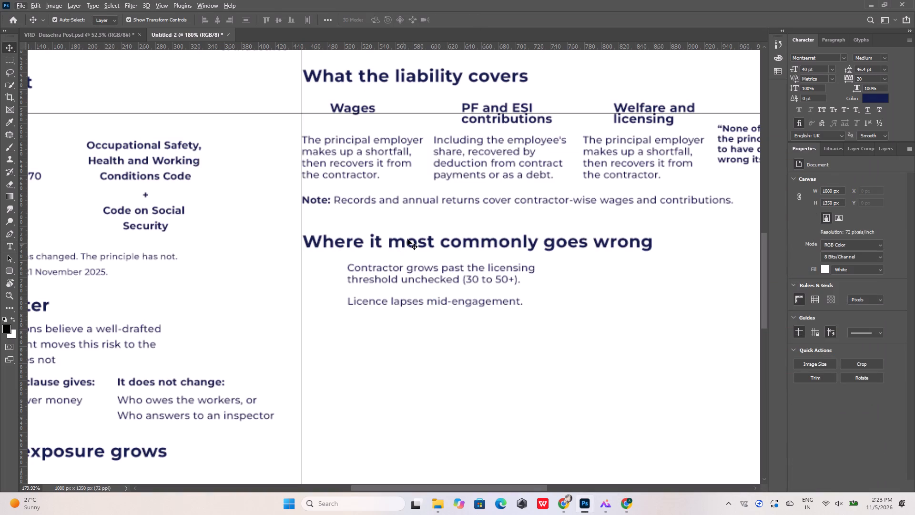